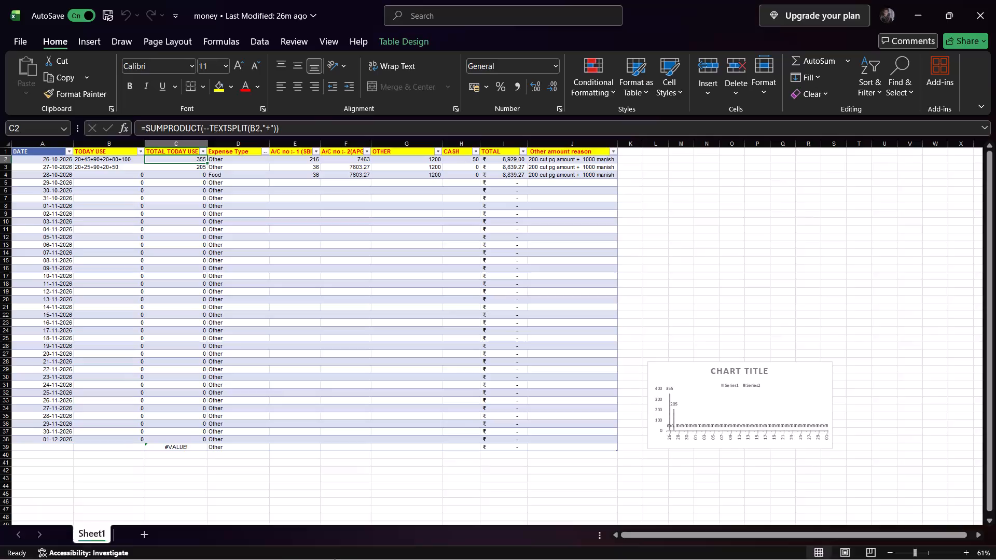
Switch to Loggy3 and look through the list of today's recording sessions.
left_click(292, 551)
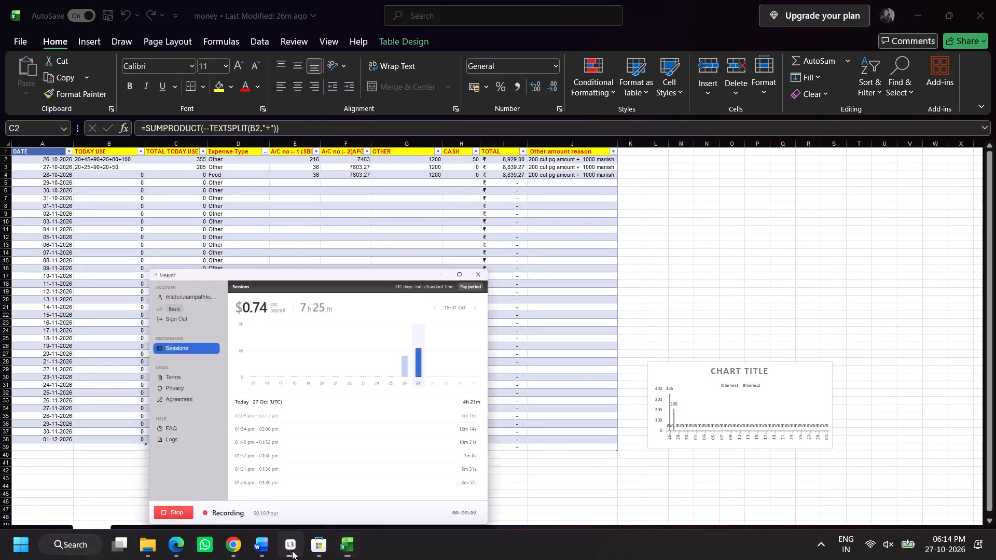
scroll(485, 316, "down", 11)
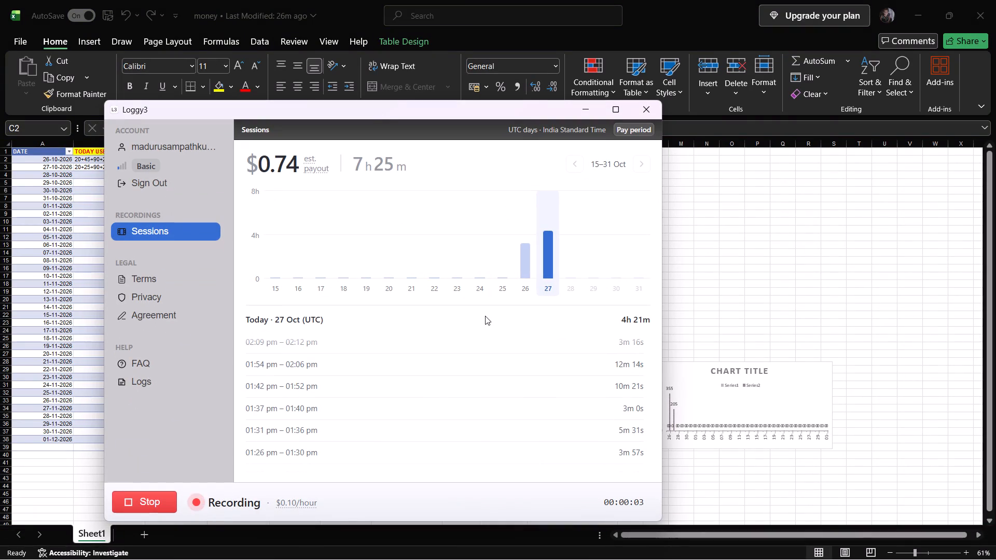
scroll(485, 316, "up", 5)
scroll(526, 393, "down", 5)
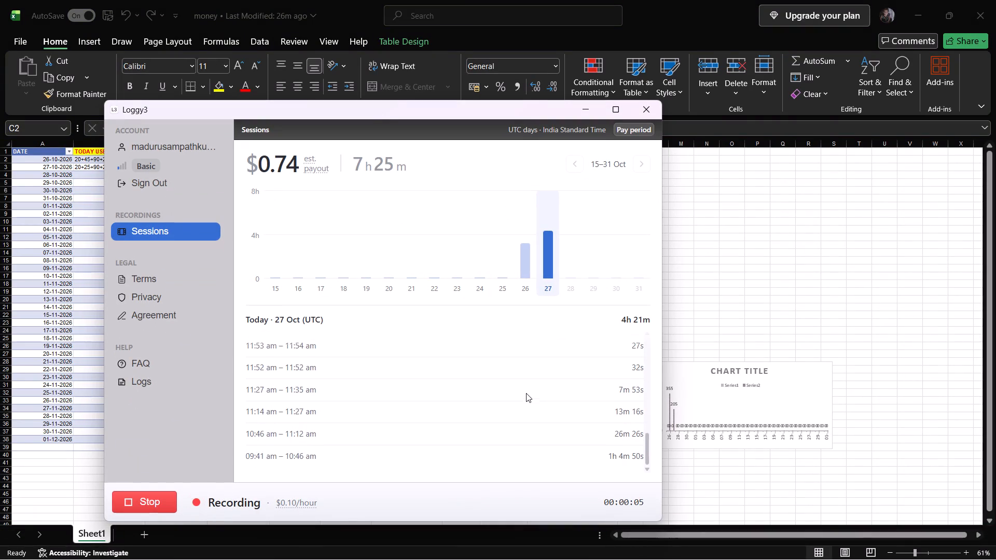
scroll(526, 393, "up", 5)
scroll(526, 393, "down", 5)
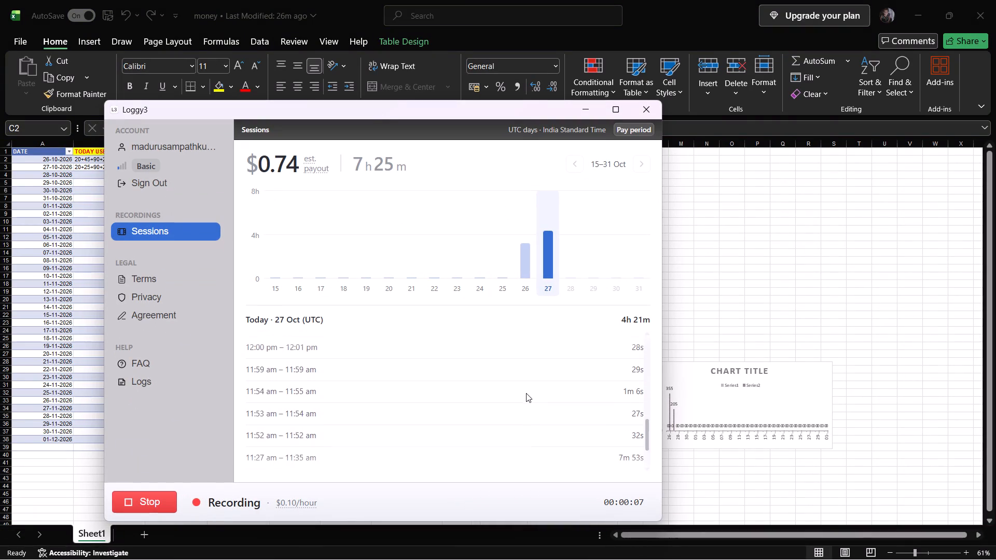
scroll(576, 361, "up", 6)
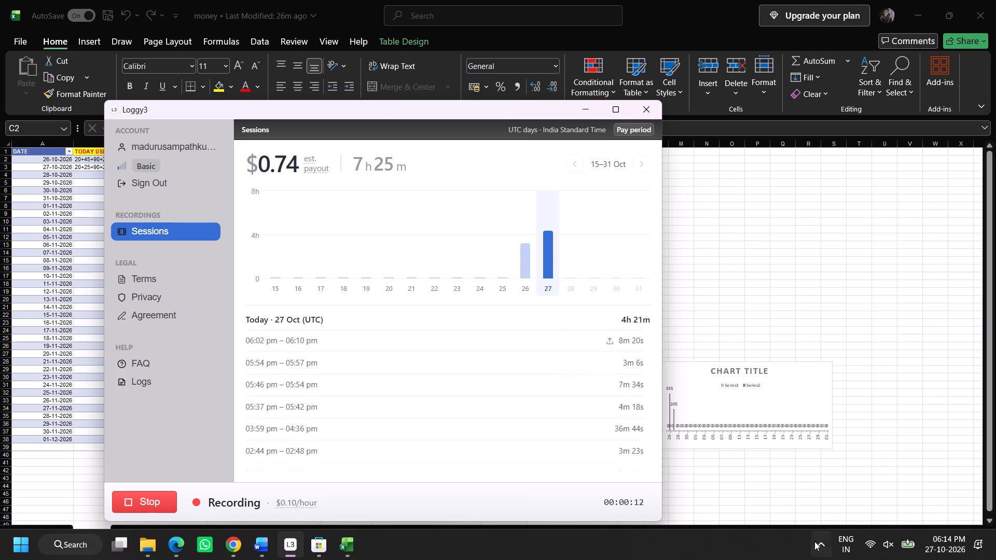
Show the hidden system tray icons.
left_click(820, 547)
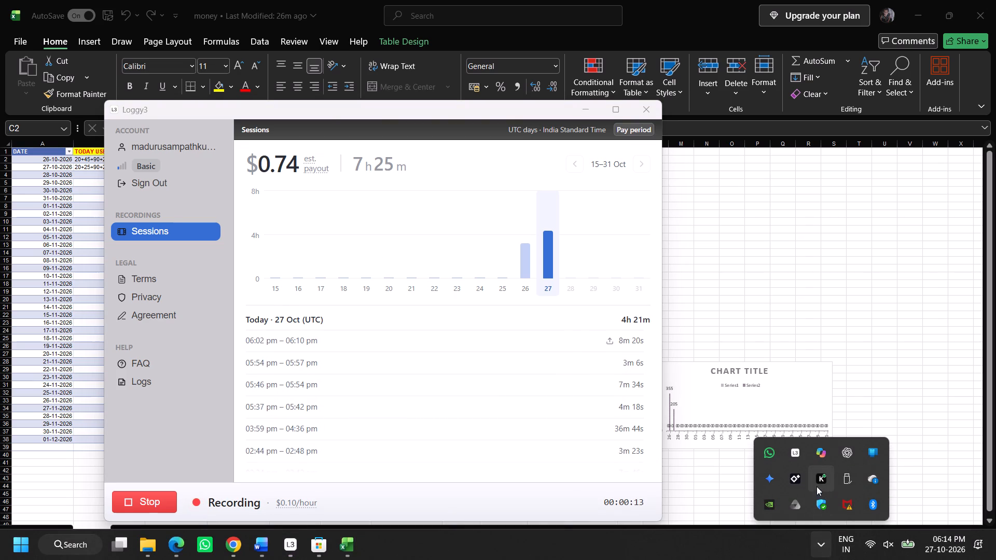
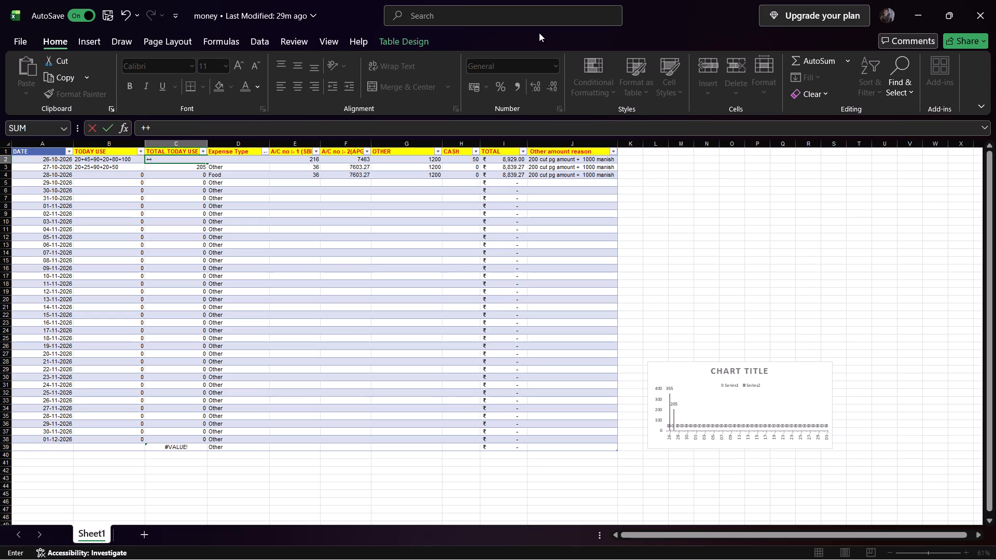
Clear the stray ++ entry from cell C2 in the TOTAL TODAY USE column, leaving the cell empty.
left_click(918, 429)
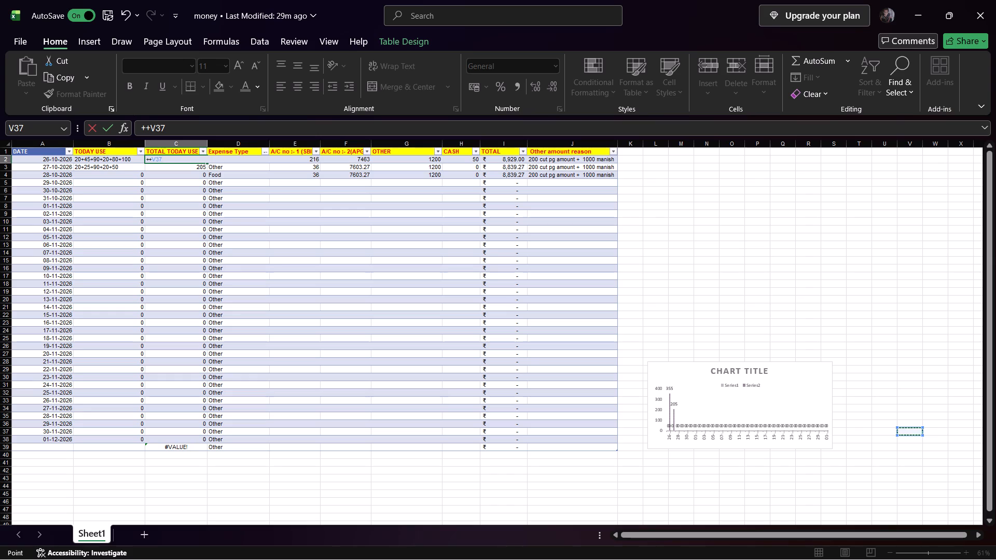
key("BackSpace")
key("BackSpace")
key("BackSpace")
key("BackSpace")
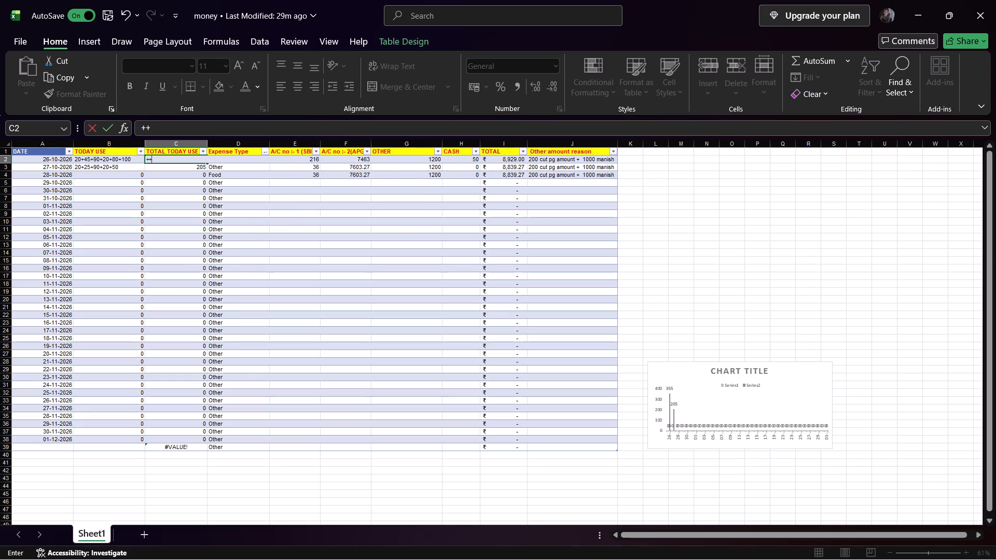
key("BackSpace")
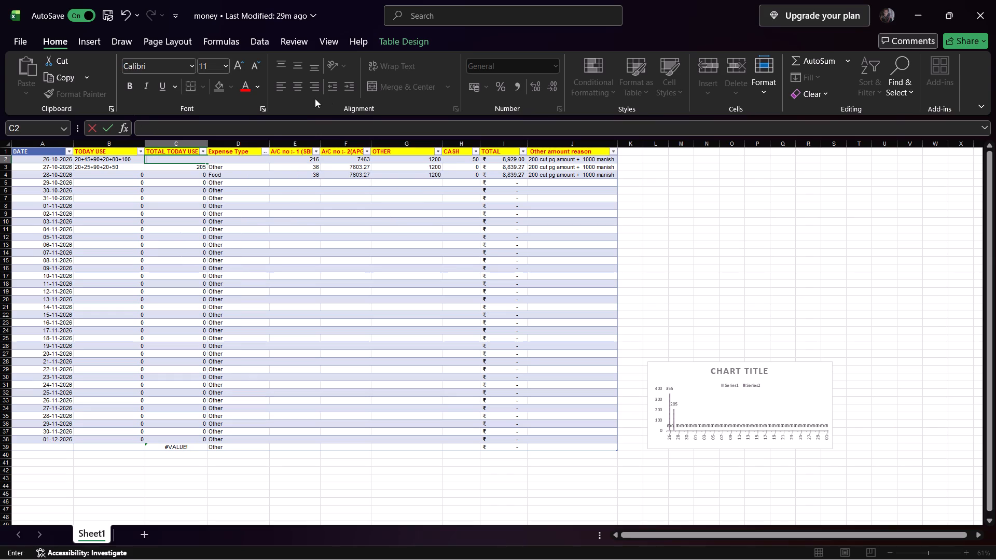
left_click(184, 164)
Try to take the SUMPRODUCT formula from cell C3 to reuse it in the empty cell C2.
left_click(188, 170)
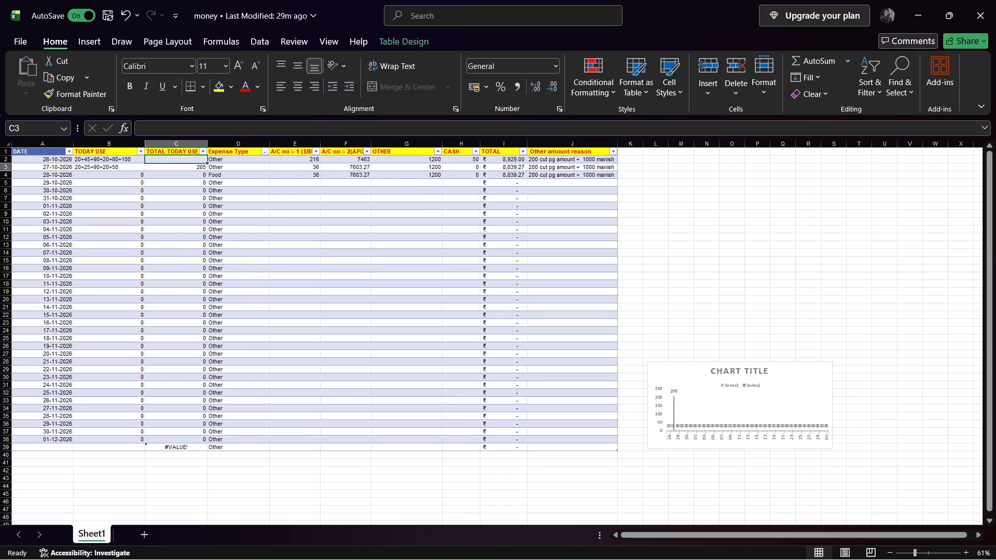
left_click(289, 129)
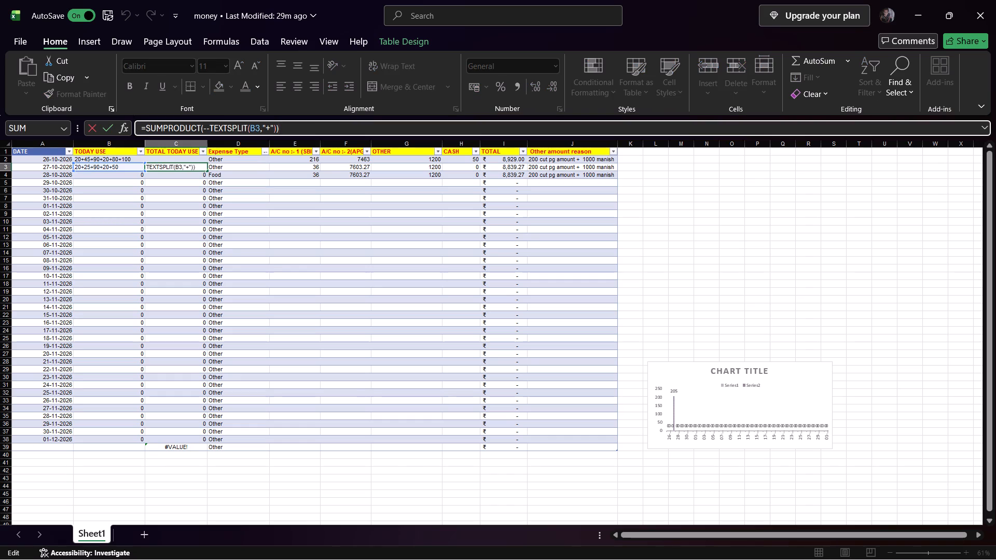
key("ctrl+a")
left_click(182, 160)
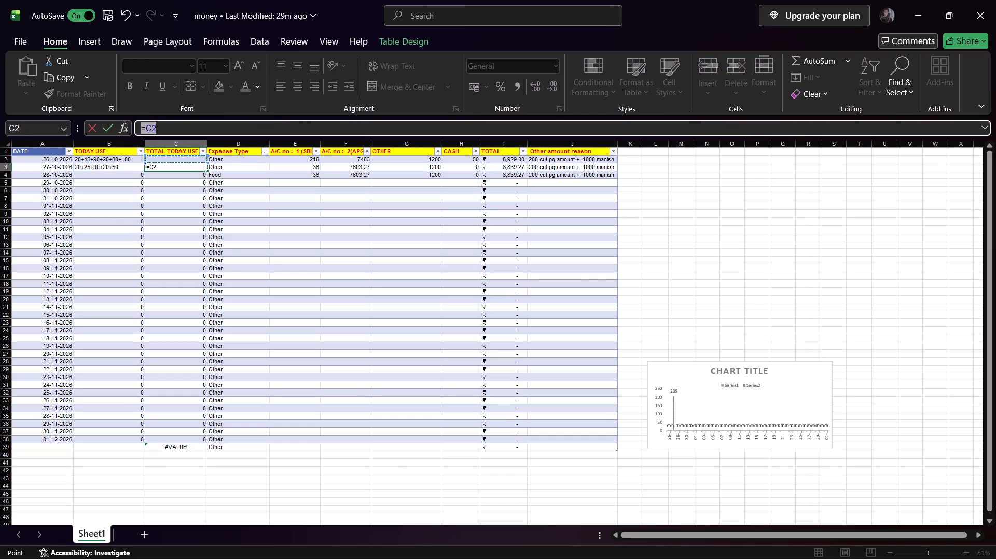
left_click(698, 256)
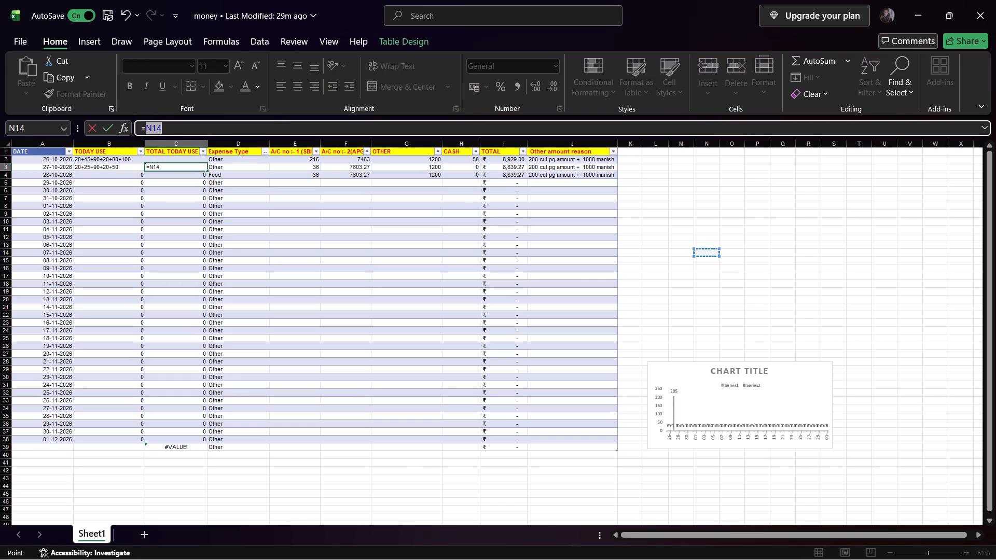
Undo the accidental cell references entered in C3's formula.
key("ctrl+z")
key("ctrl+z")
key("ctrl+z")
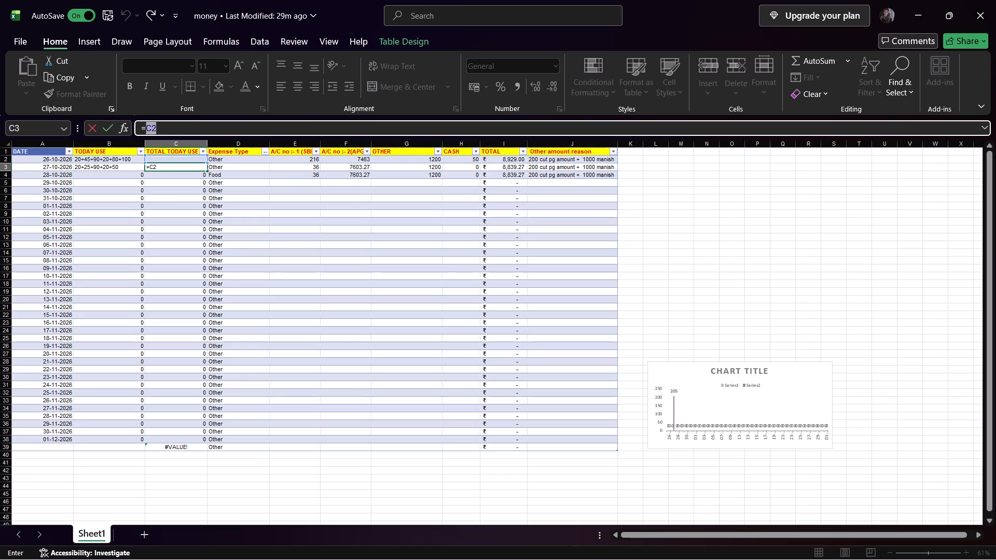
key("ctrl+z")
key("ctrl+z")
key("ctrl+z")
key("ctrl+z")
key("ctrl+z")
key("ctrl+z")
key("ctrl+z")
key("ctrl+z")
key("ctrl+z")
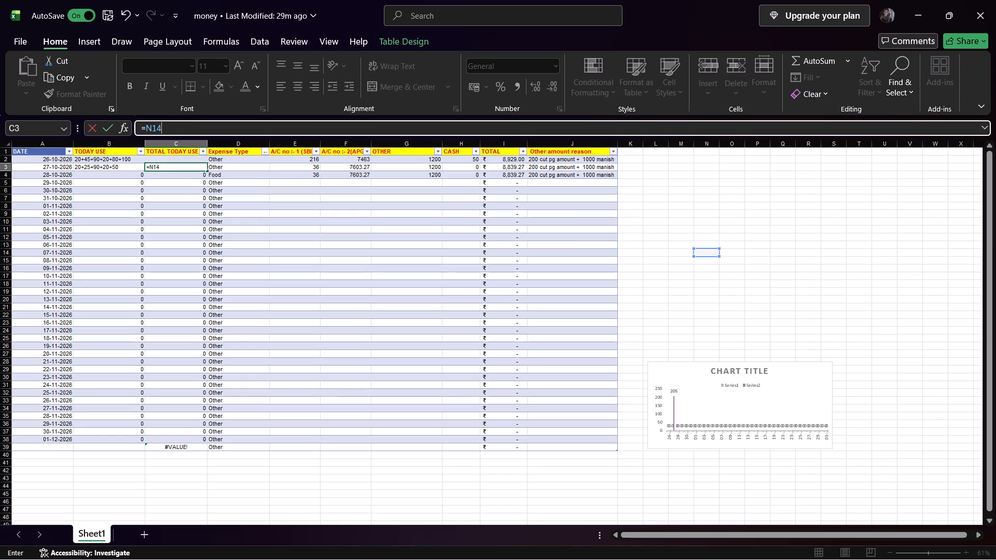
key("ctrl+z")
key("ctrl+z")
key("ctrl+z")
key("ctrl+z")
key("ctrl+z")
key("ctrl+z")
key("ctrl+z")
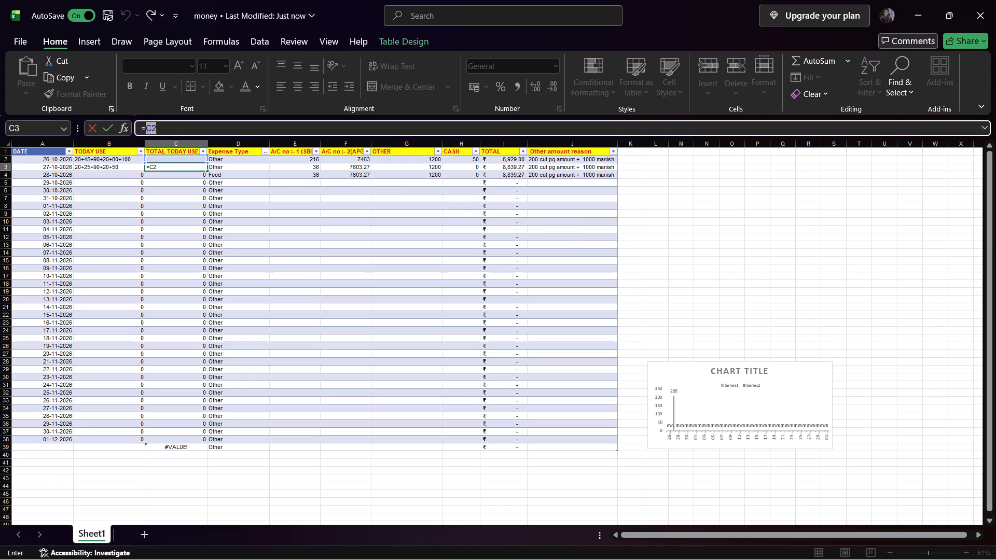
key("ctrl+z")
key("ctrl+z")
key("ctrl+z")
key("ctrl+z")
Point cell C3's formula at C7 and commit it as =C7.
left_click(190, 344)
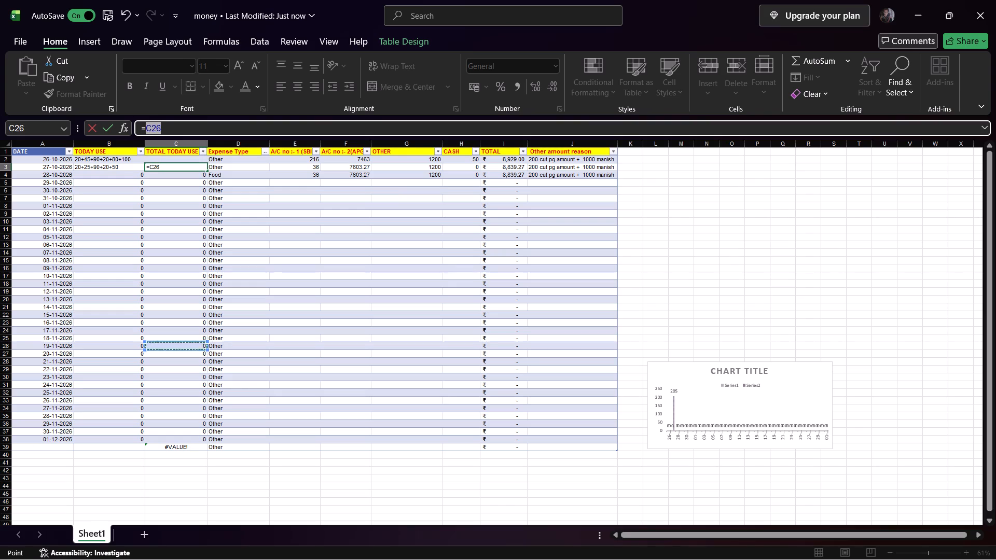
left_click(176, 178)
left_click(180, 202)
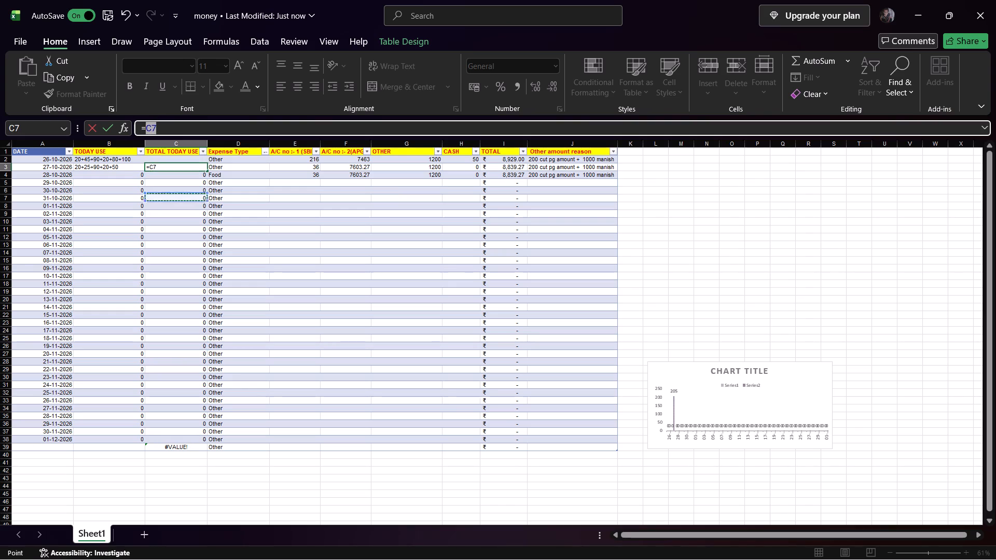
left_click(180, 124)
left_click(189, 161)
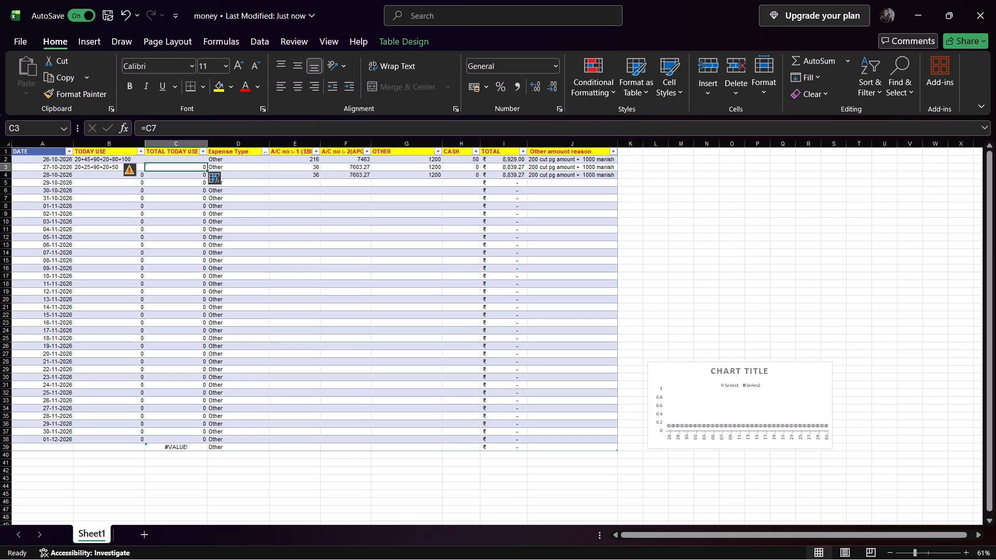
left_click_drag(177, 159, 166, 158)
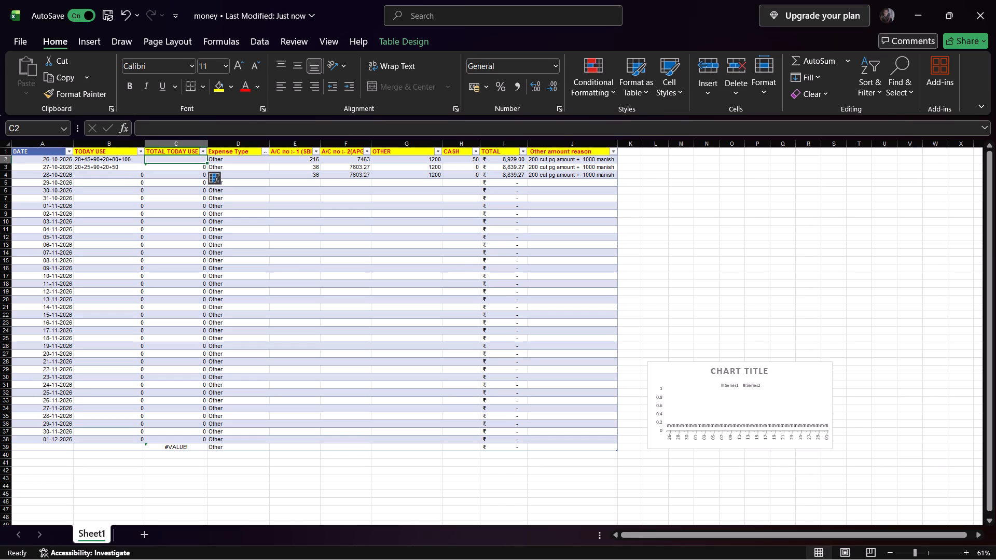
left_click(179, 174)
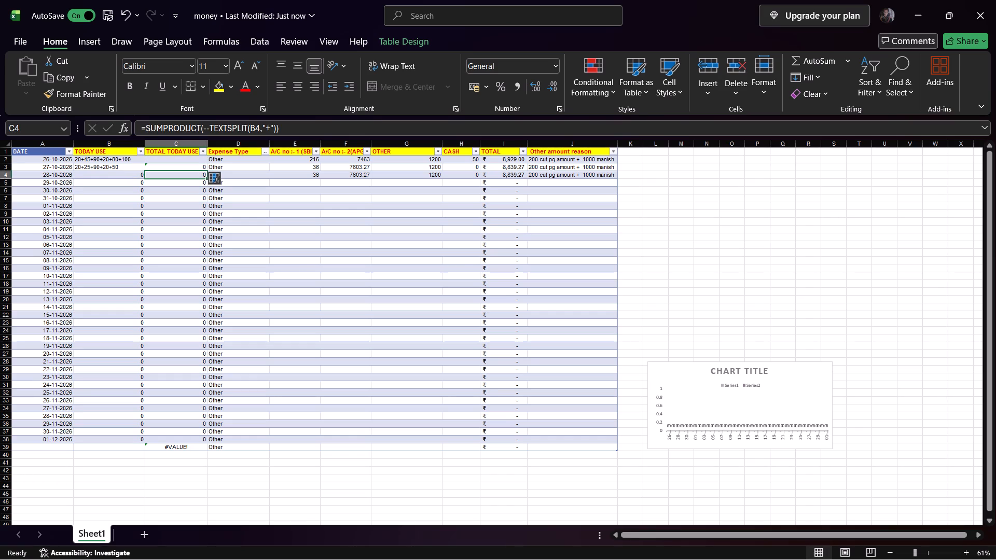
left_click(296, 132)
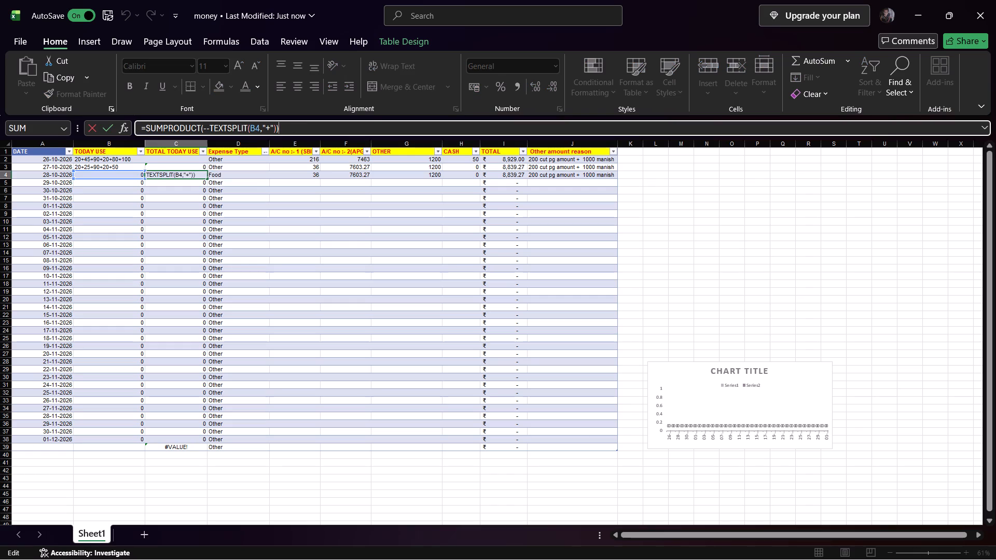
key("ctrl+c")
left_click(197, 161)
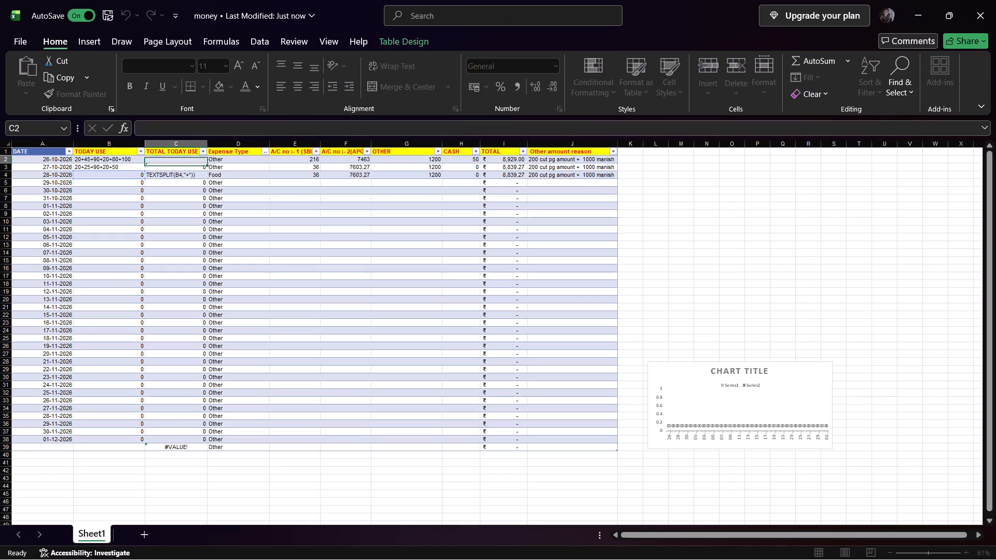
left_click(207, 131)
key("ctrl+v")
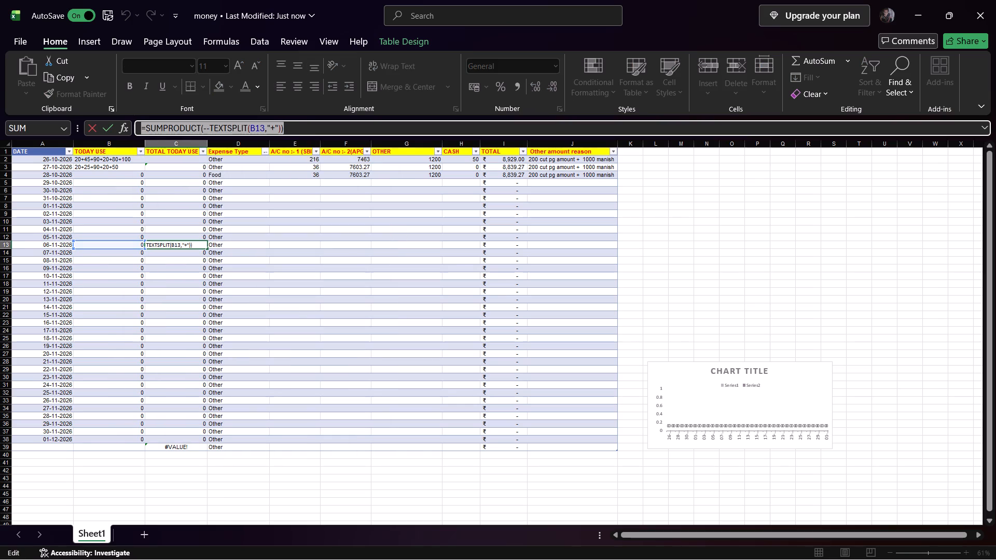
key("ctrl+c")
left_click(192, 161)
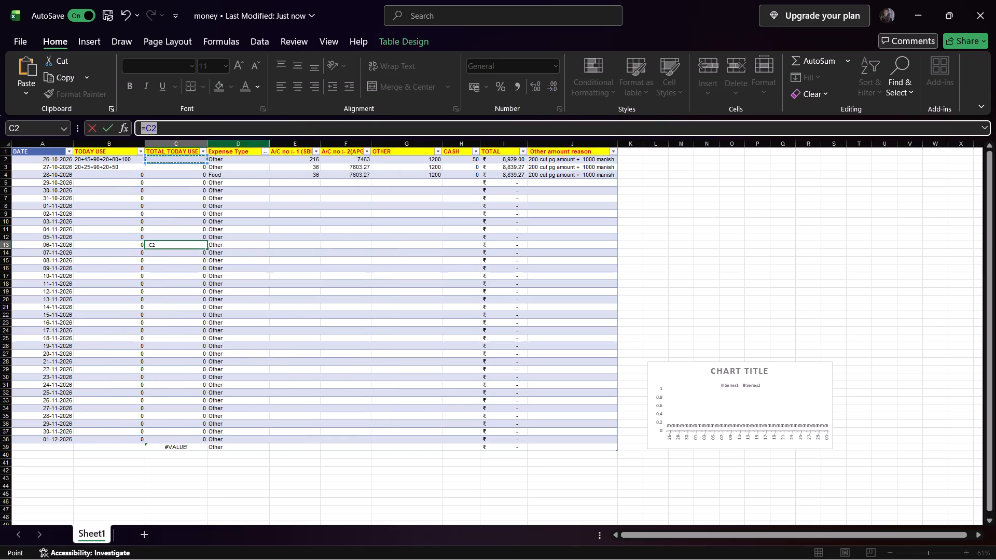
left_click(217, 134)
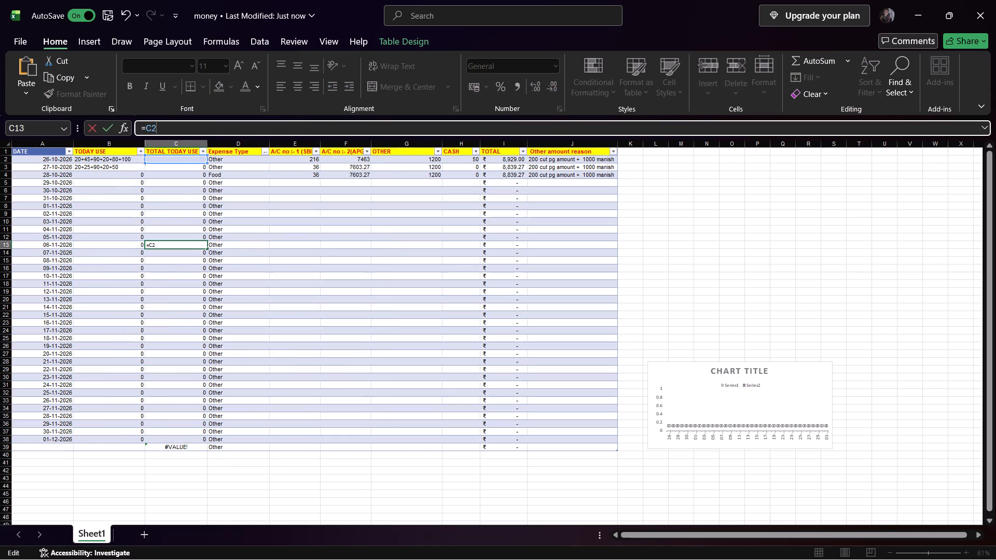
left_click(691, 278)
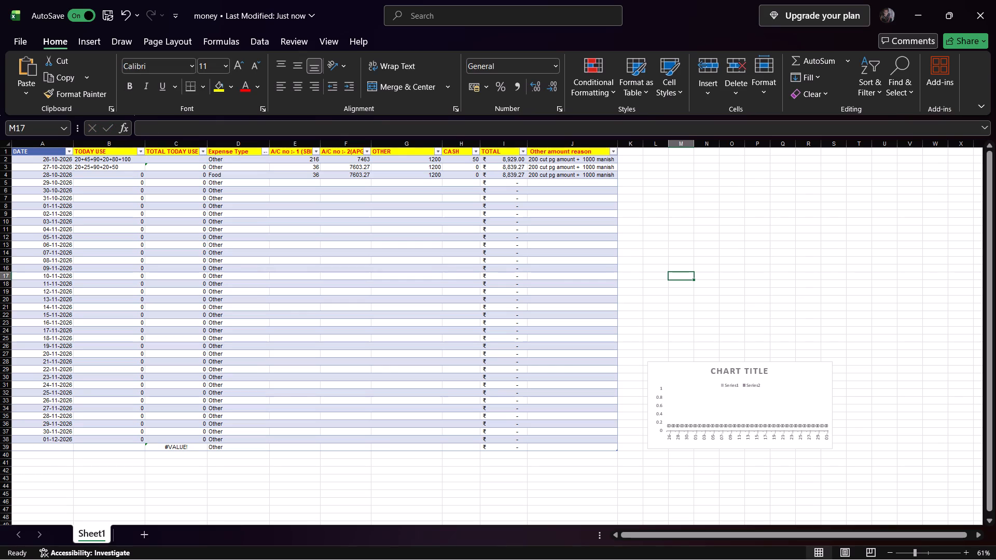
Paste the copied formula into cell C2 and adapt its reference to =SUMPRODUCT(--TEXTSPLIT(B2,"+")).
left_click(201, 160)
left_click(201, 131)
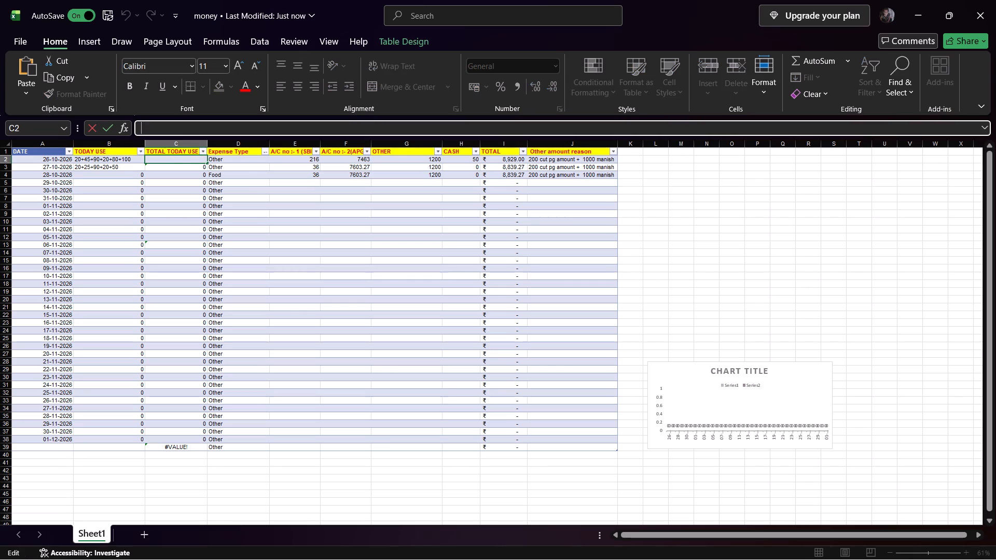
key("ctrl+v")
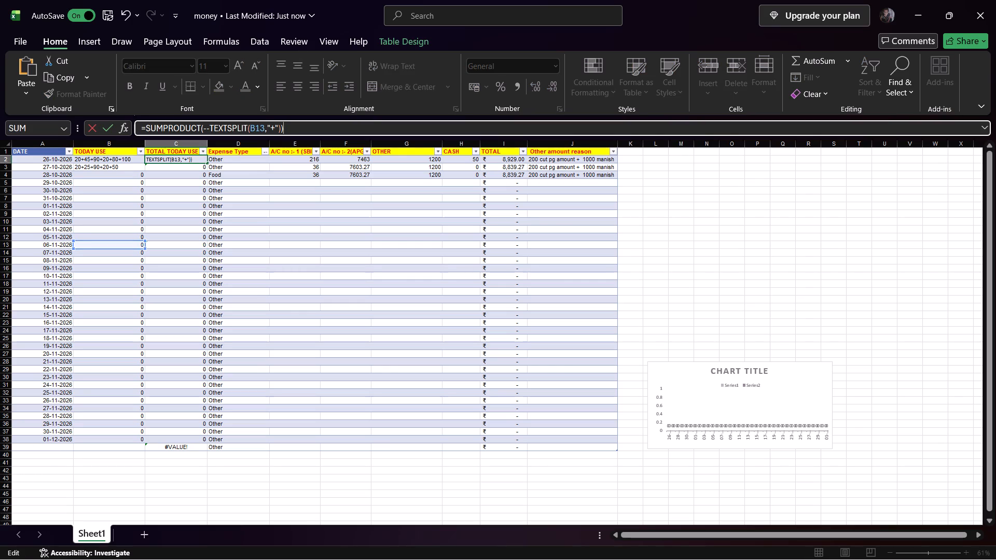
left_click(265, 127)
key("BackSpace")
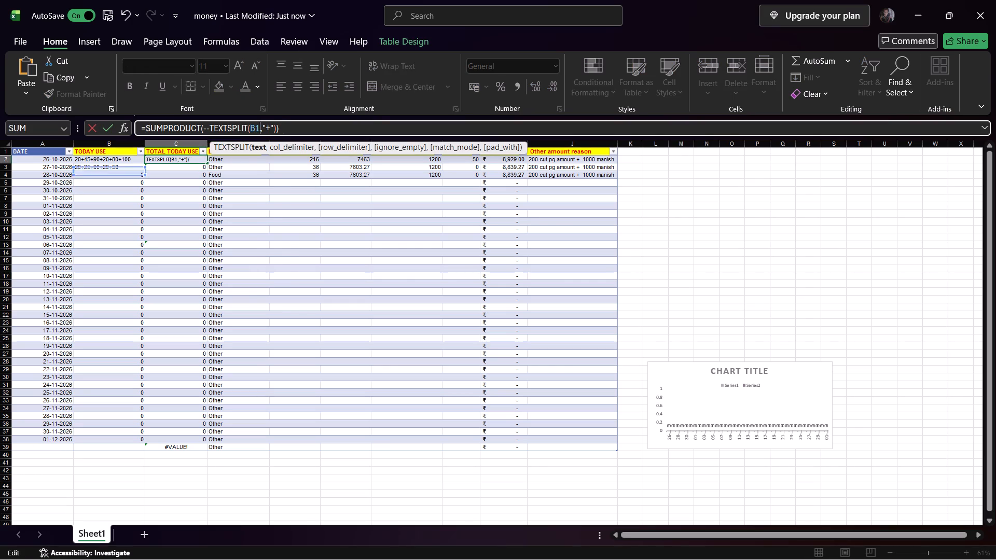
key("BackSpace")
key("2")
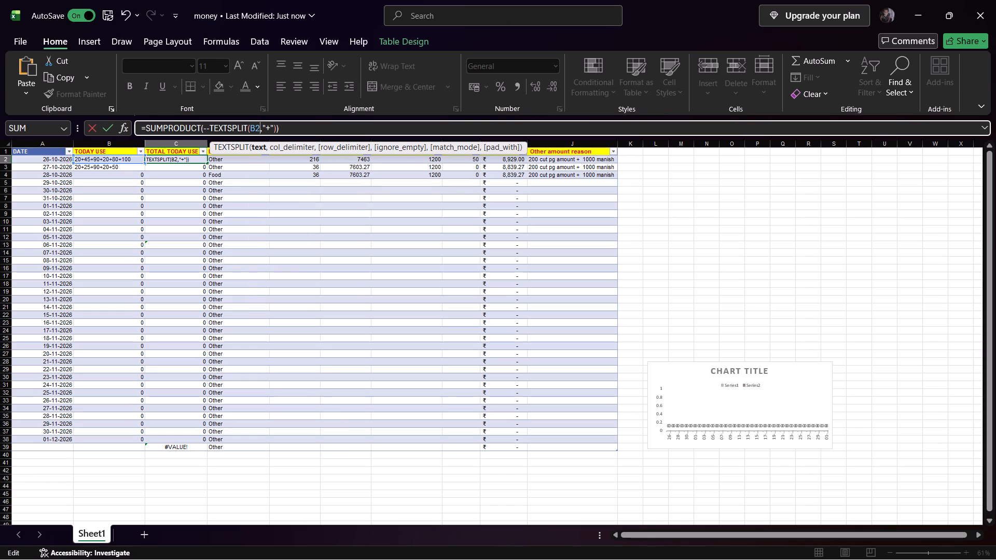
key("Return")
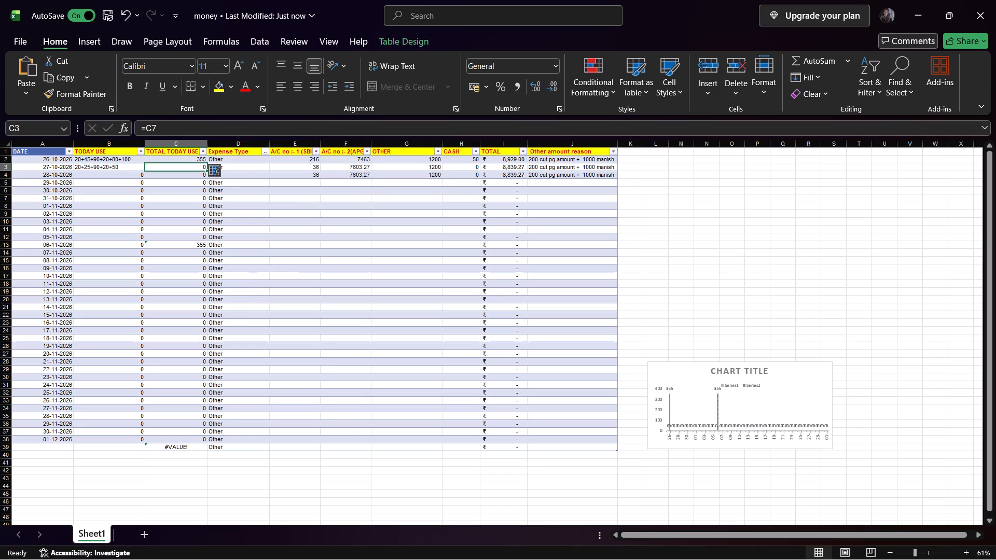
Replace cell C3's formula with the copied SUMPRODUCT formula, adapted to row 3 as =SUMPRODUCT(--TEXTSPLIT(B3,"+")).
left_click(199, 169)
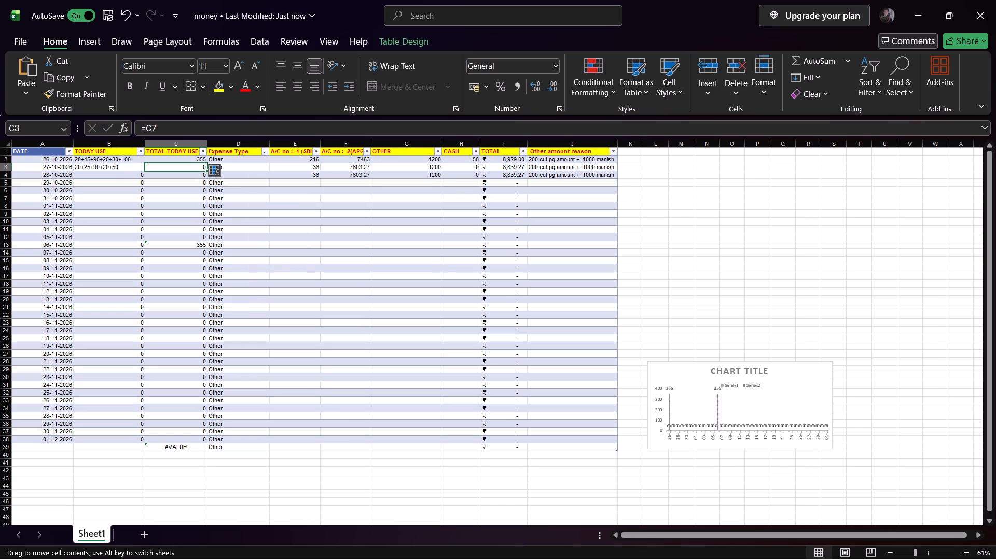
left_click(199, 164)
left_click(468, 258)
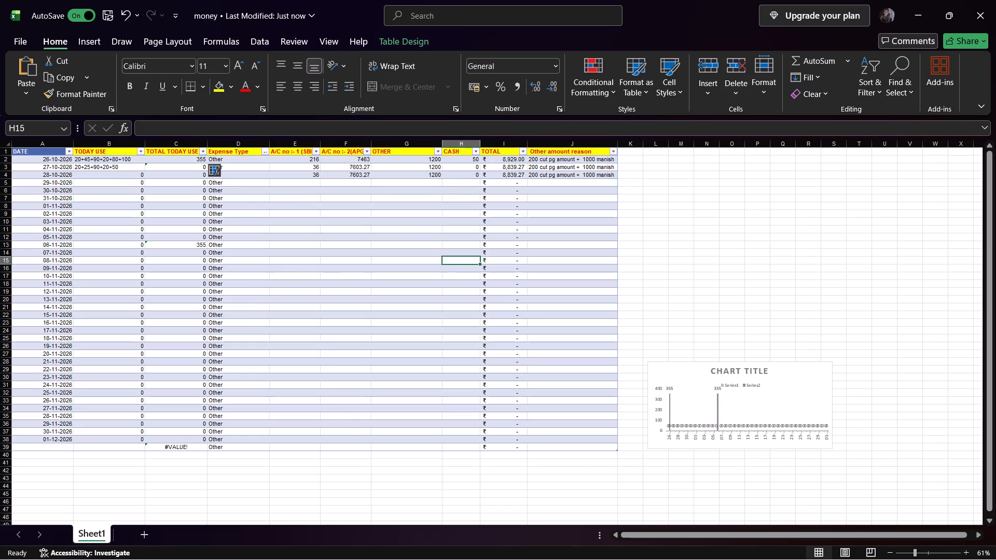
left_click(192, 166)
left_click(205, 132)
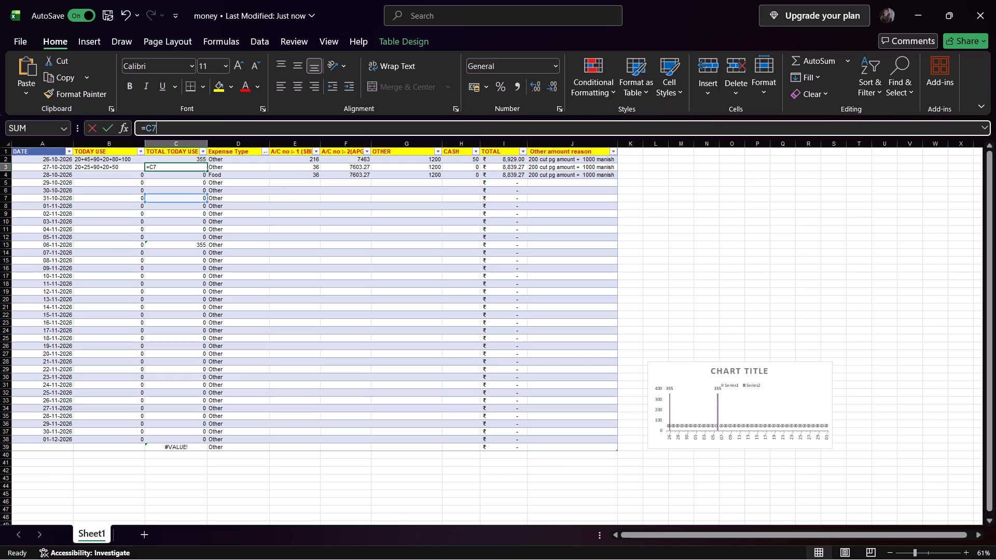
key("BackSpace")
key("BackSpace")
key("BackSpace")
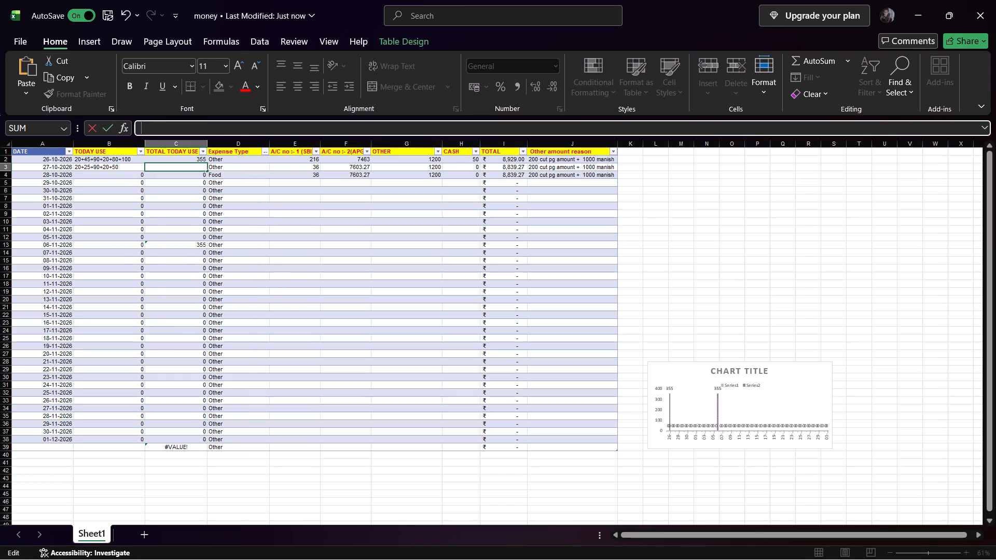
key("ctrl+v")
key("Left")
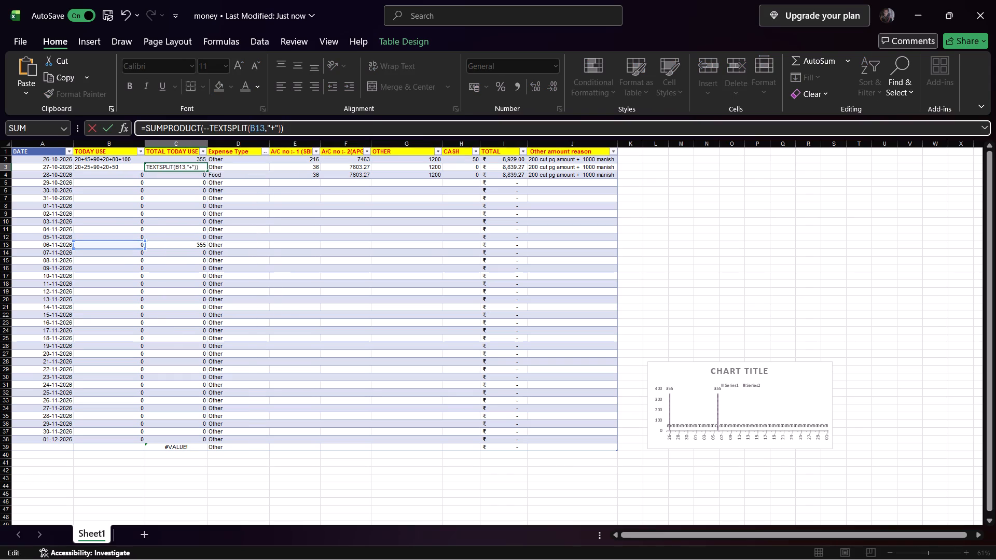
key("Left")
key("Left")
key("Left")
key("Left")
key("Left")
key("Left")
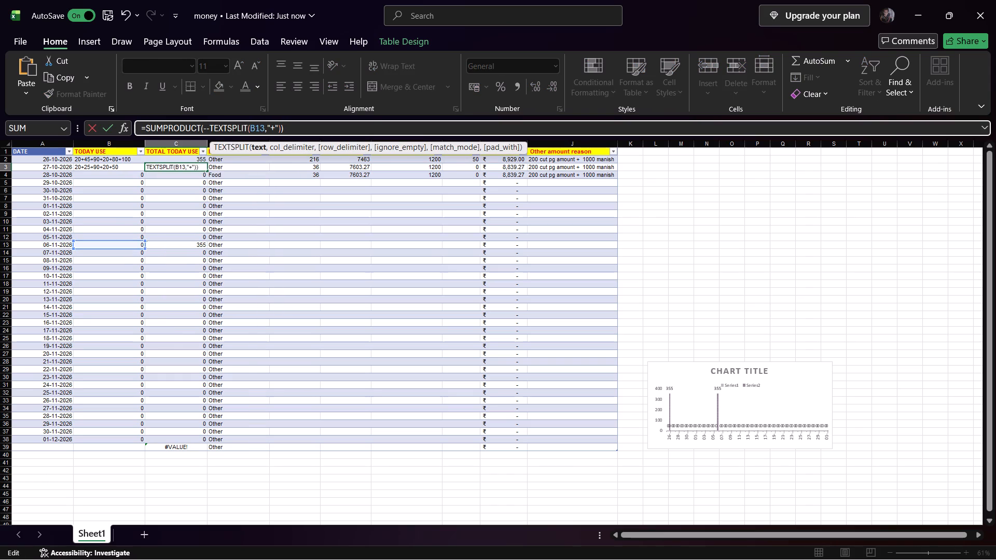
key("Left")
key("Right")
key("BackSpace")
key("Return")
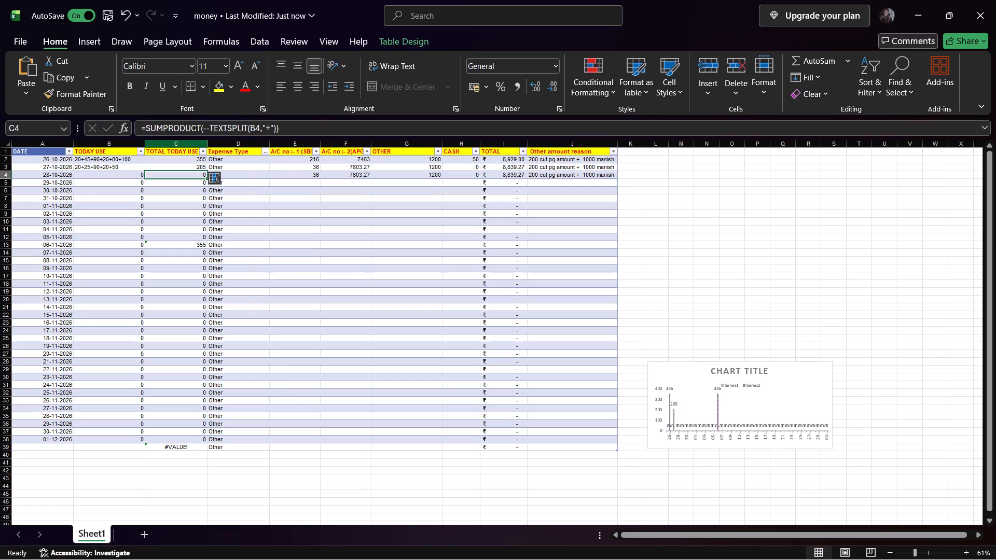
Fill the SUMPRODUCT formula from cell C2 down the TOTAL TODAY USE column through C39.
left_click(151, 159)
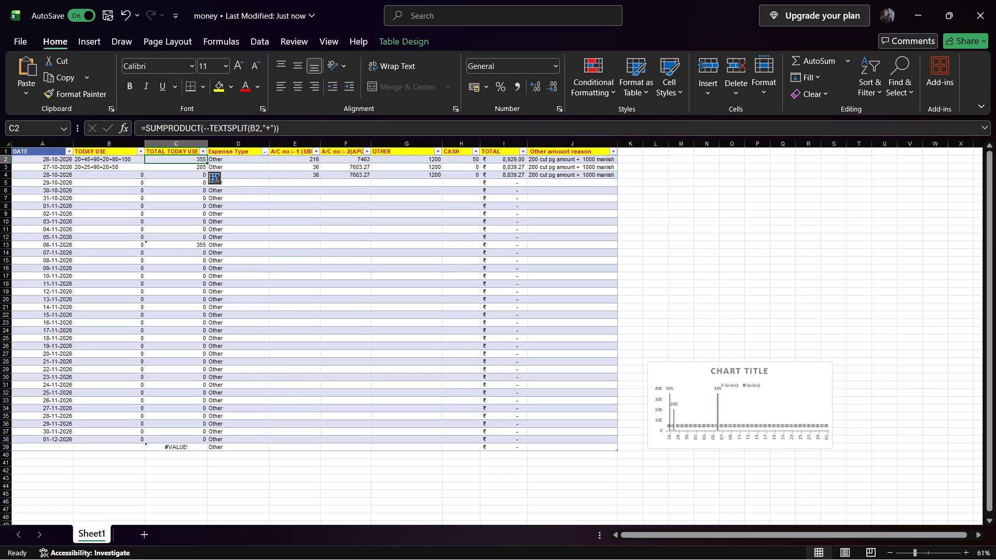
left_click_drag(206, 161, 193, 421)
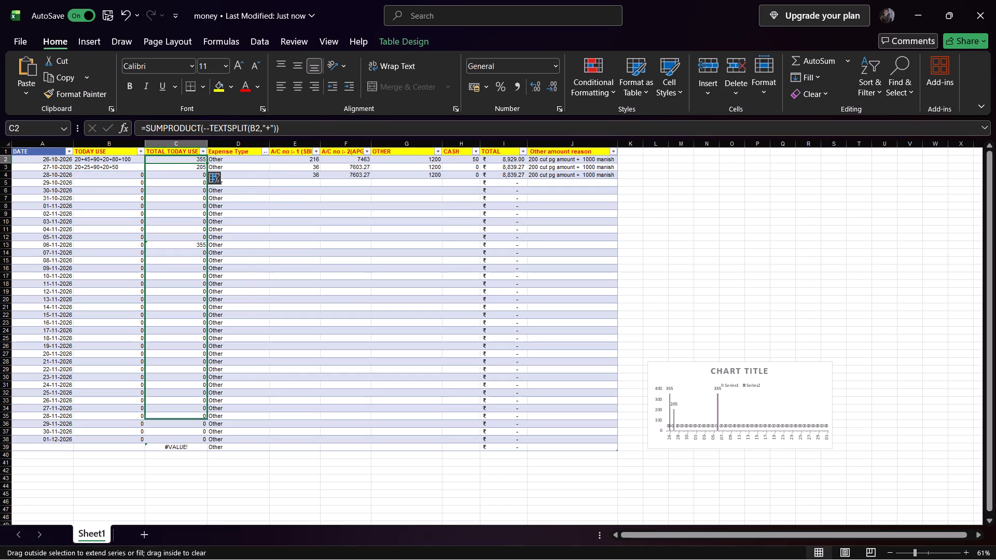
left_click_drag(193, 421, 198, 449)
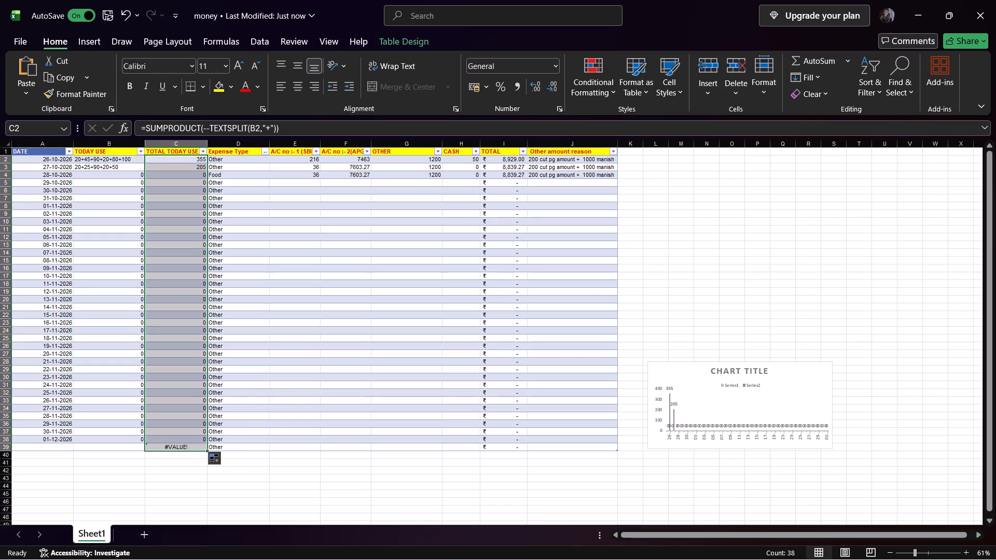
left_click(305, 478)
Check the filled formulas in several TOTAL TODAY USE cells and the source entry in B3.
left_click(161, 233)
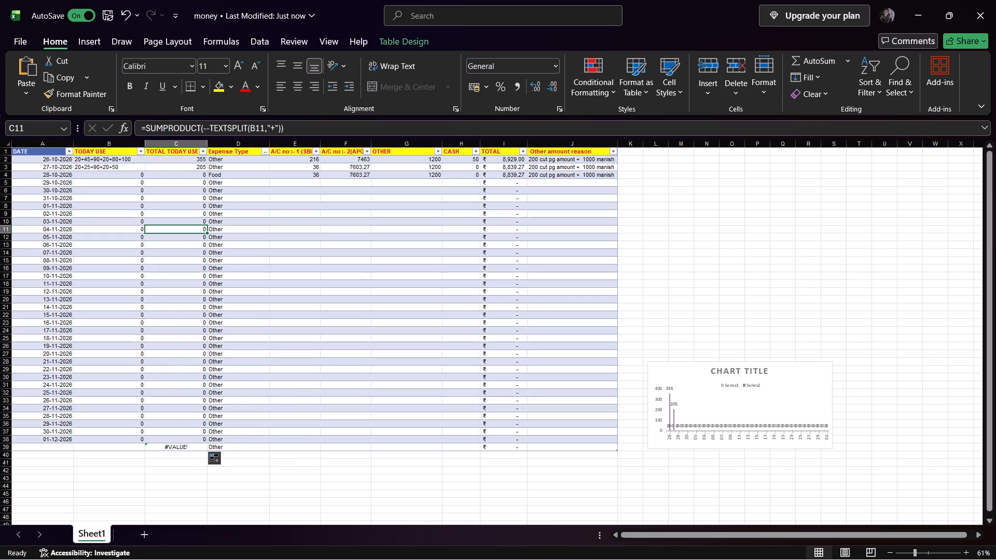
left_click(172, 304)
left_click(184, 181)
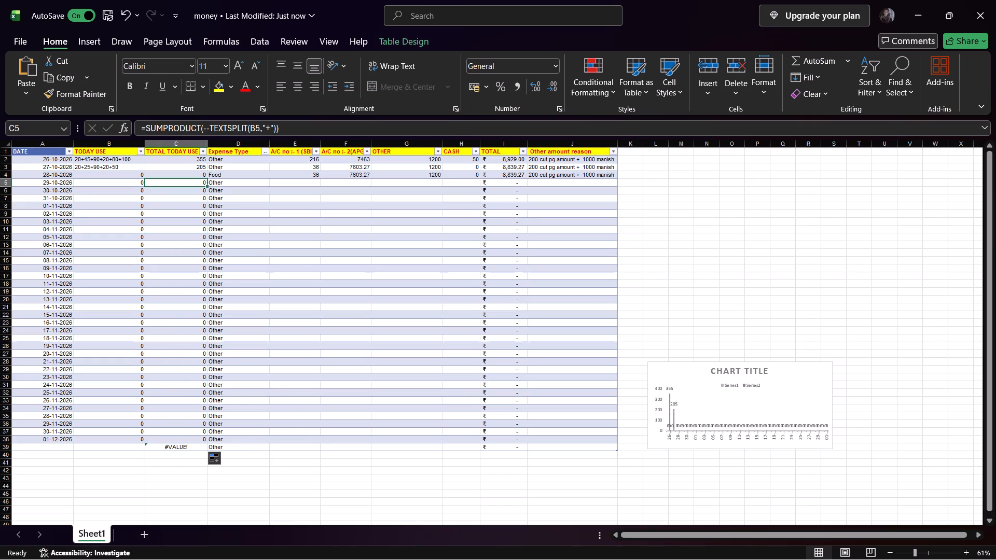
left_click(185, 176)
left_click(187, 179)
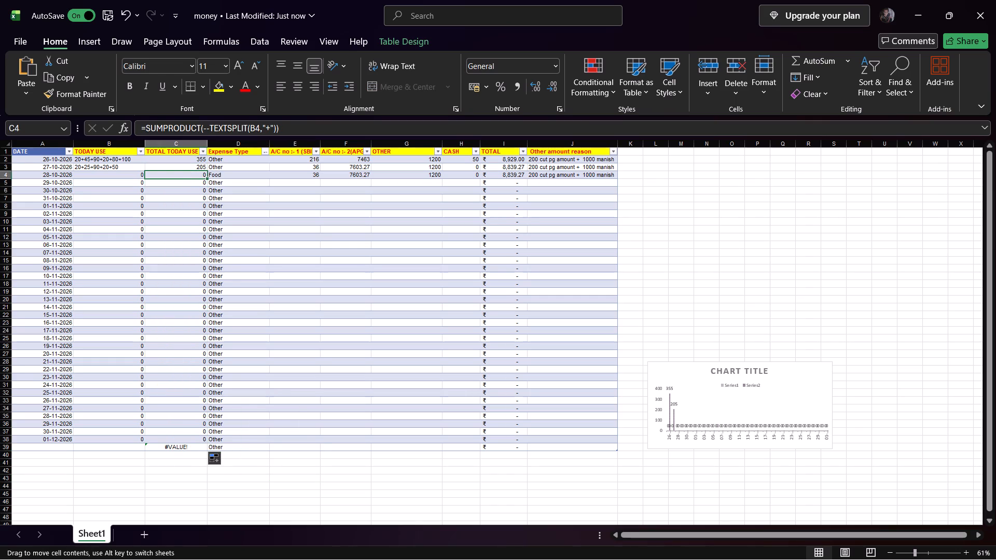
left_click(129, 165)
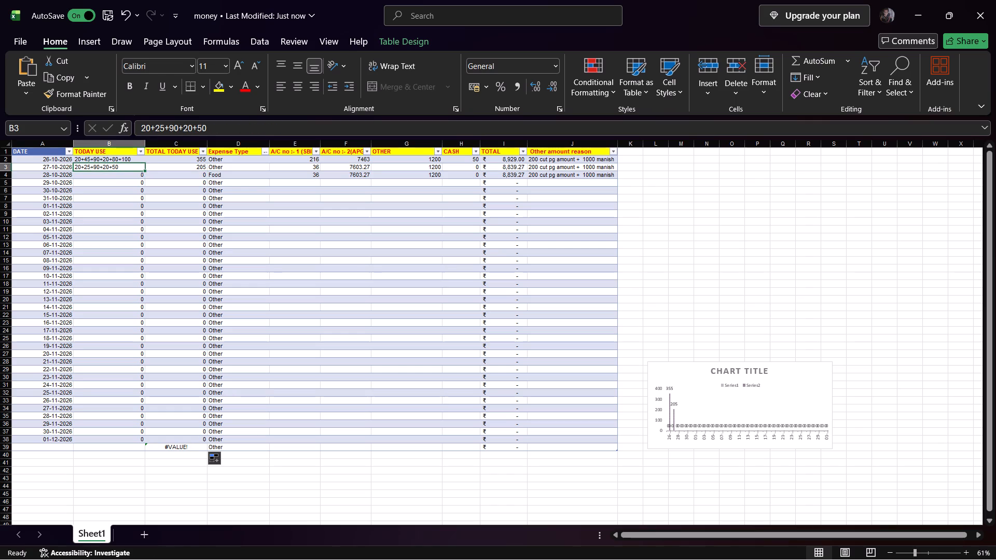
left_click(250, 177)
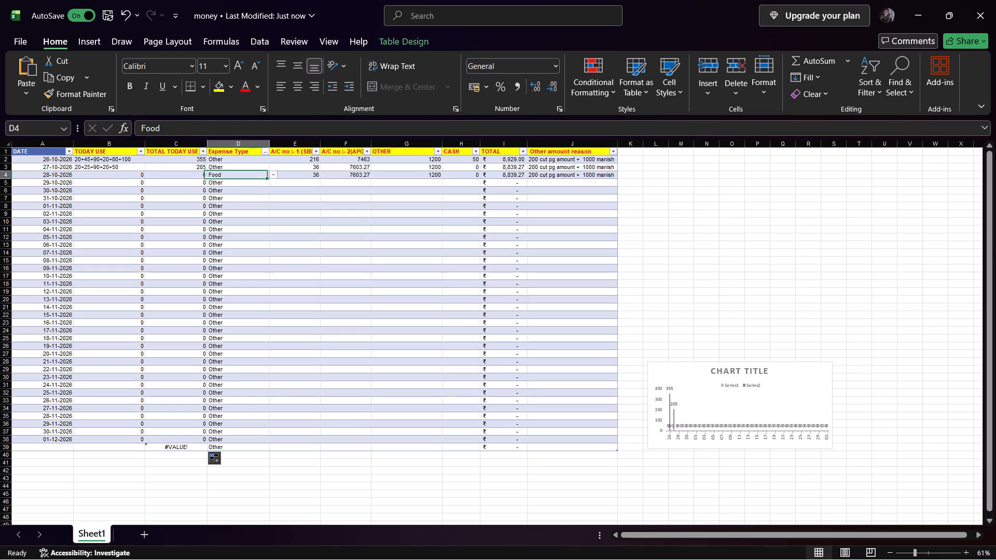
Clear the A/C no:- 1, A/C no:- 2 and OTHER amounts in the 28-10-2026 row (cells E4, F4 and G4).
left_click(310, 175)
left_click(284, 124)
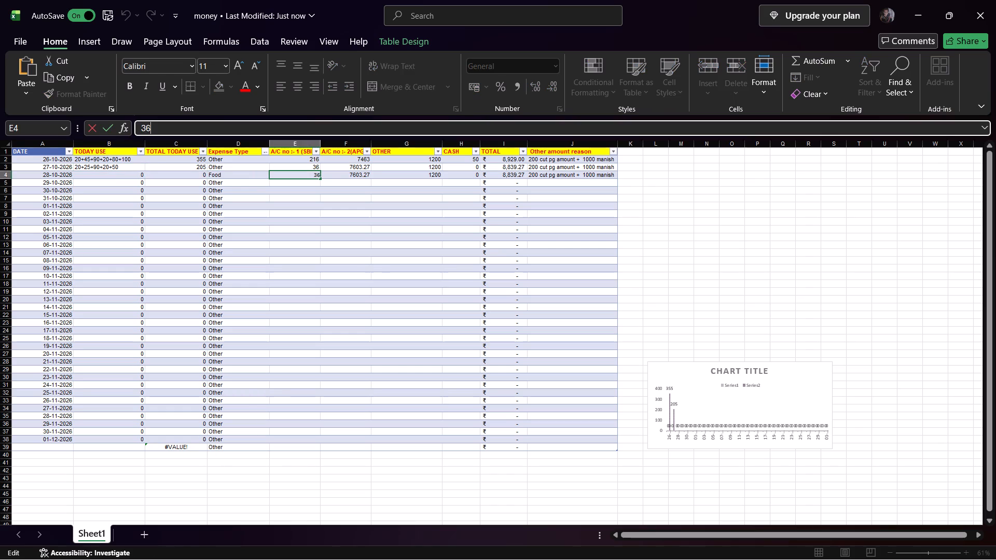
key("BackSpace")
key("BackSpace")
left_click(346, 176)
key("BackSpace")
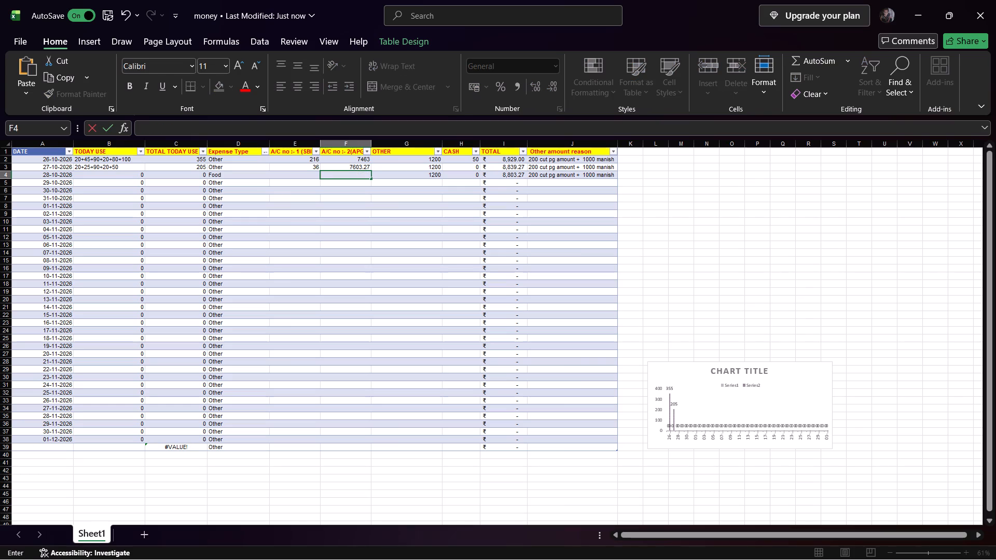
left_click(405, 172)
key("BackSpace")
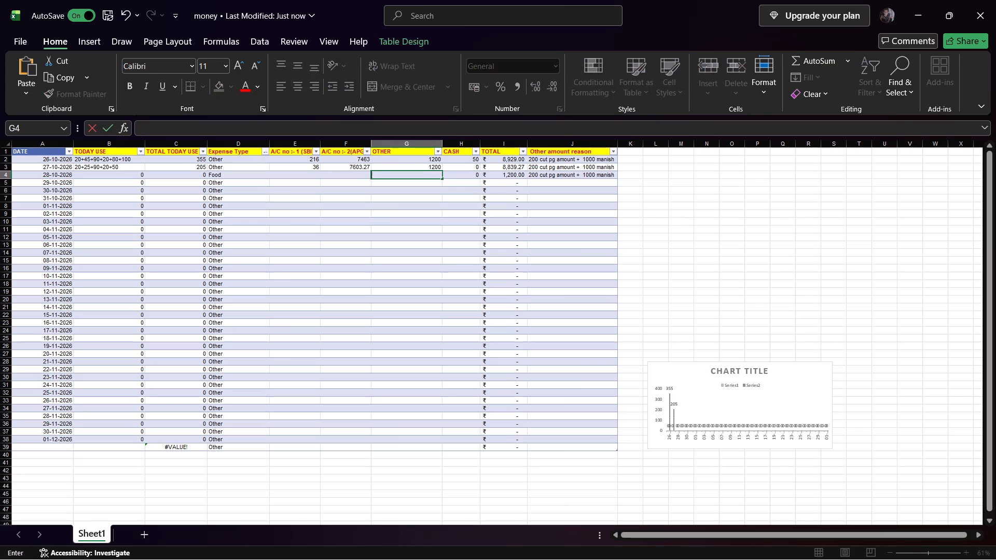
left_click(507, 176)
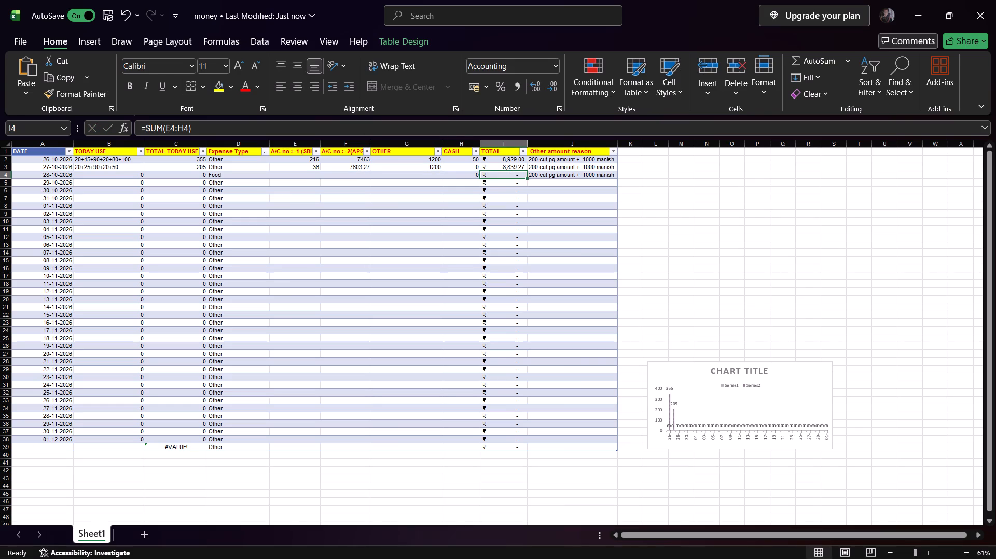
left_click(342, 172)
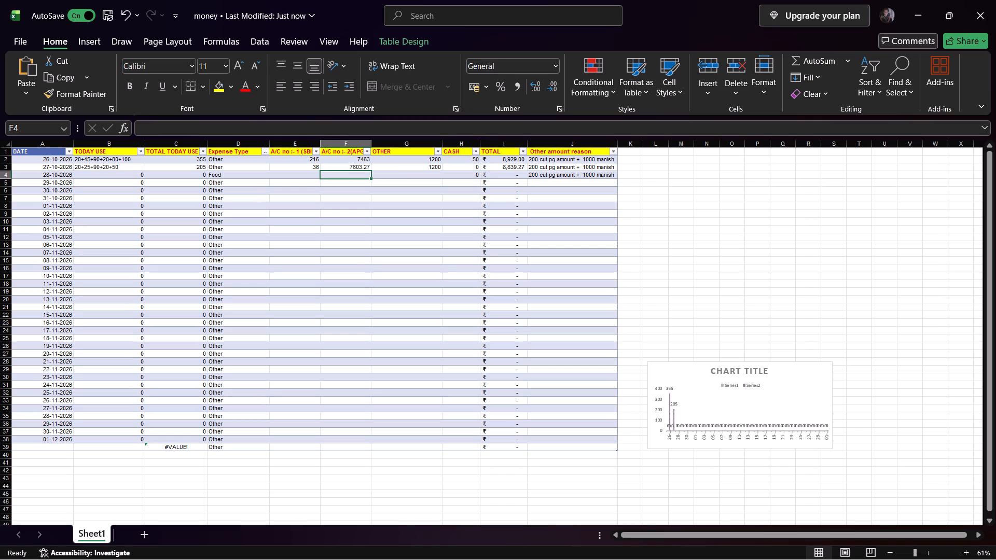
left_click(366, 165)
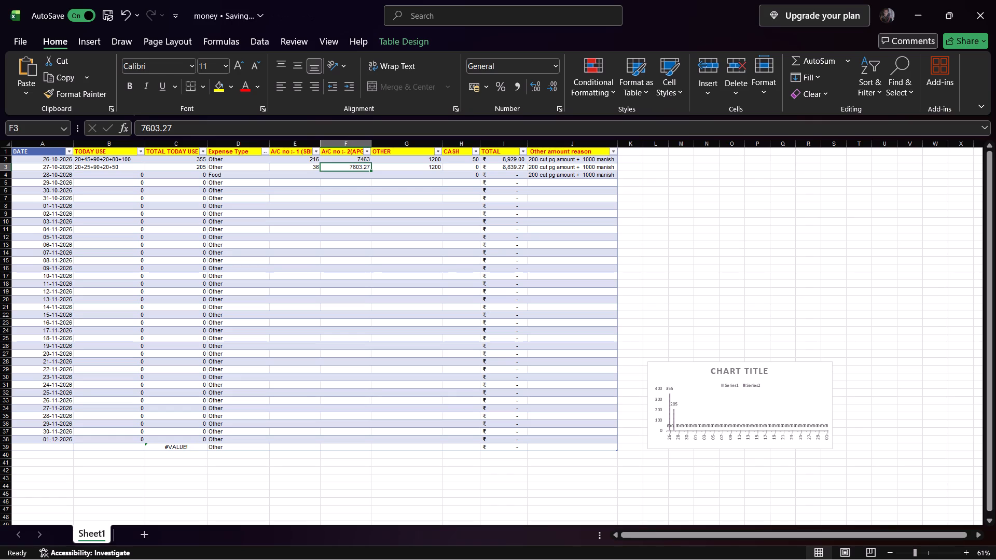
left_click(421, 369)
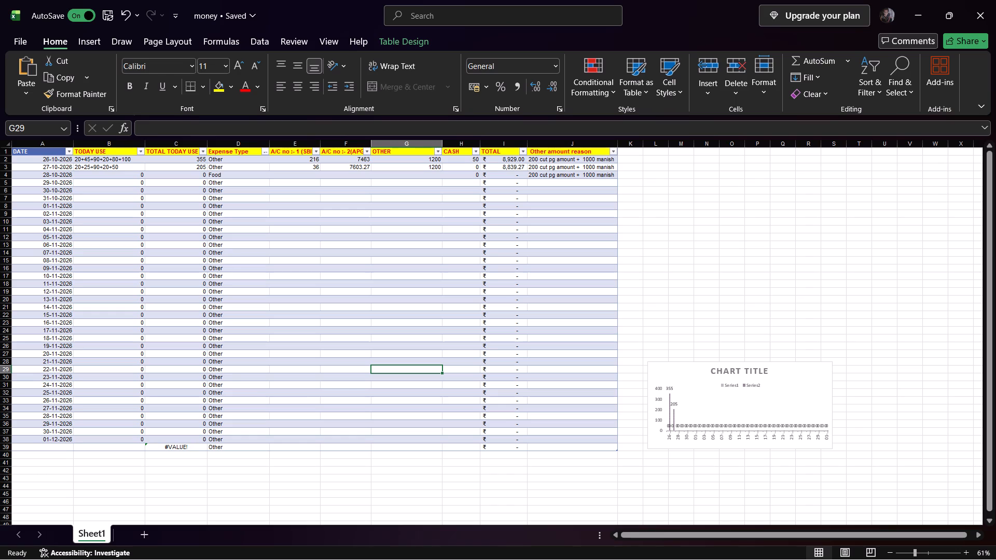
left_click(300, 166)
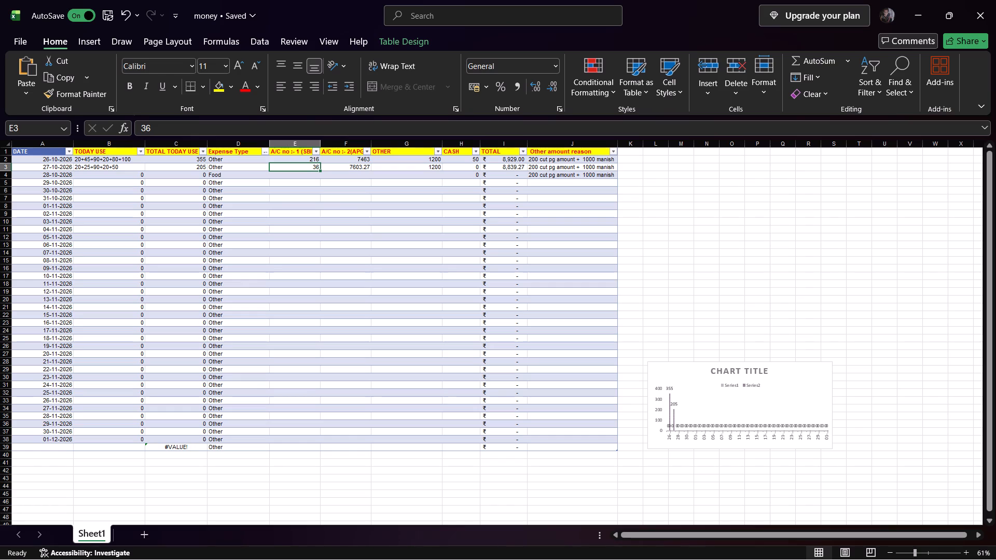
Insert an extra 25 into the 27-10-2026 TODAY USE entry in B3, making it 20+25+90+25+20+50.
left_click(123, 165)
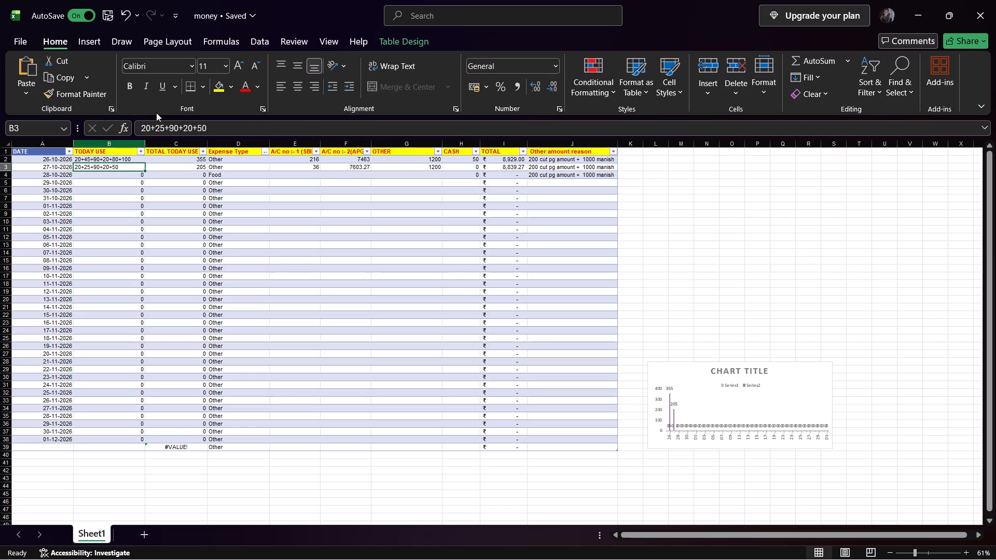
left_click(182, 123)
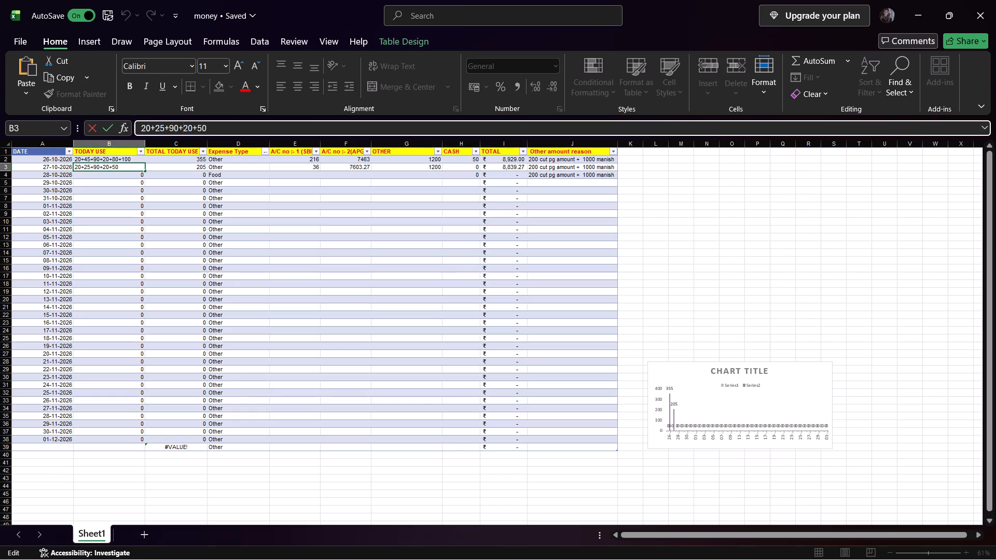
type("25")
key("plus")
key("Return")
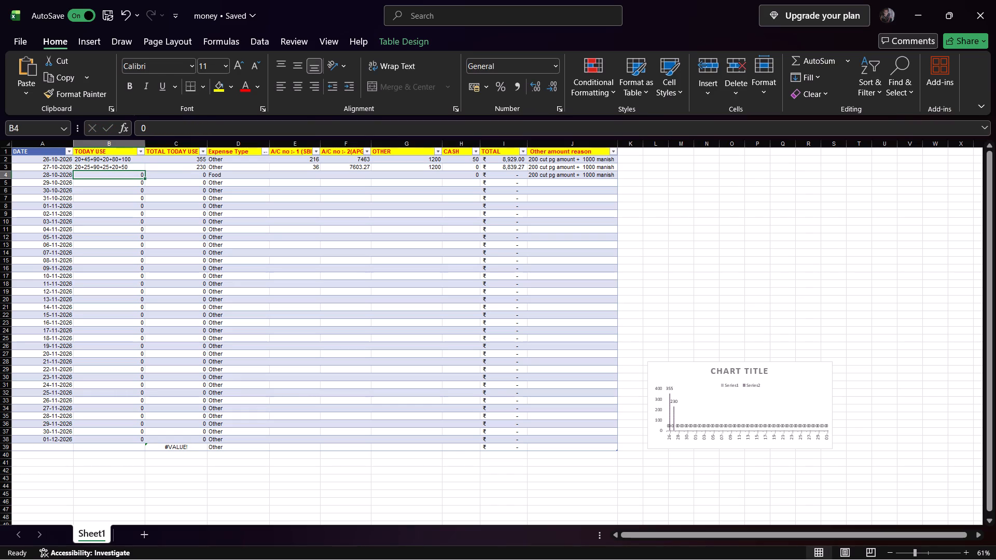
Set the A/C no:- 1 balance for 27-10-2026 in cell E3 to 11.
left_click(291, 167)
left_click(222, 127)
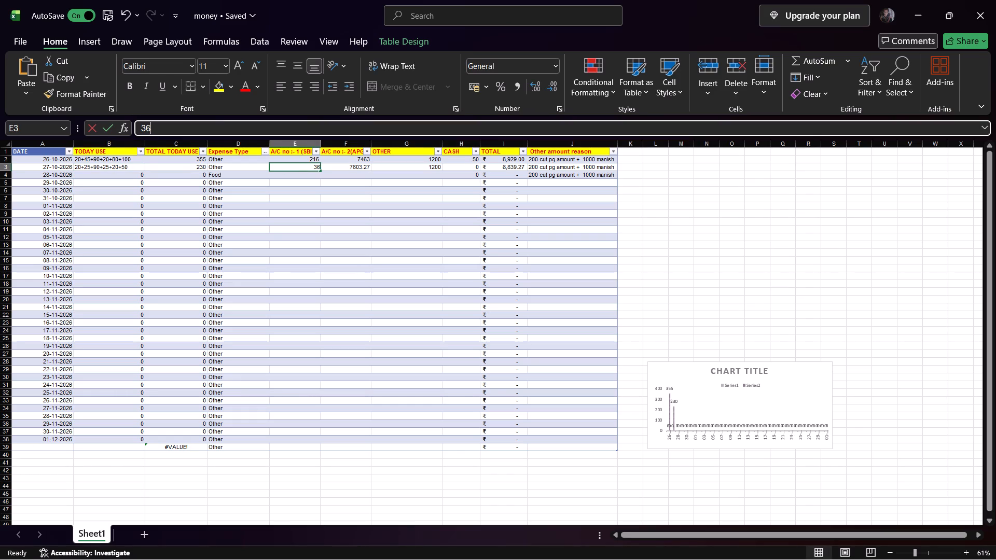
key("BackSpace")
key("BackSpace")
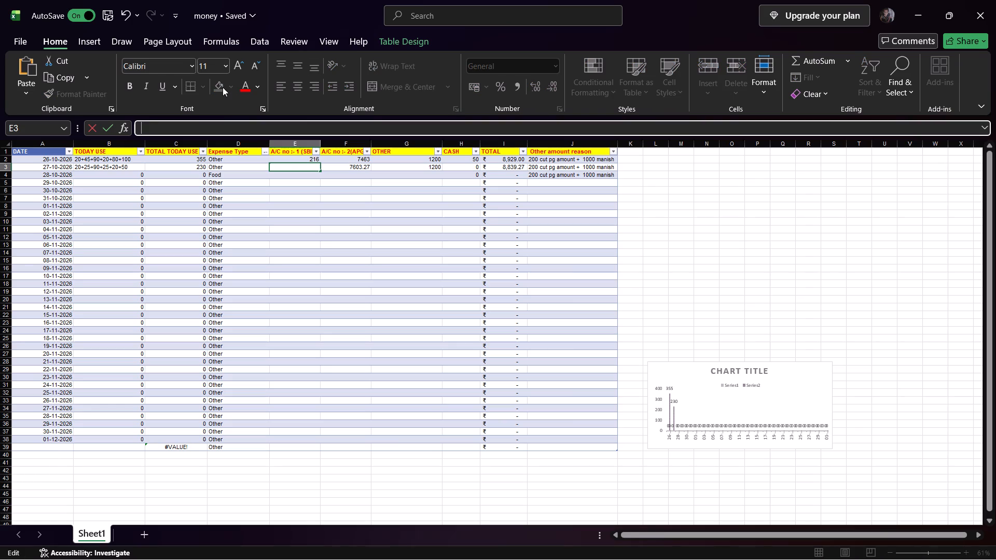
type("11")
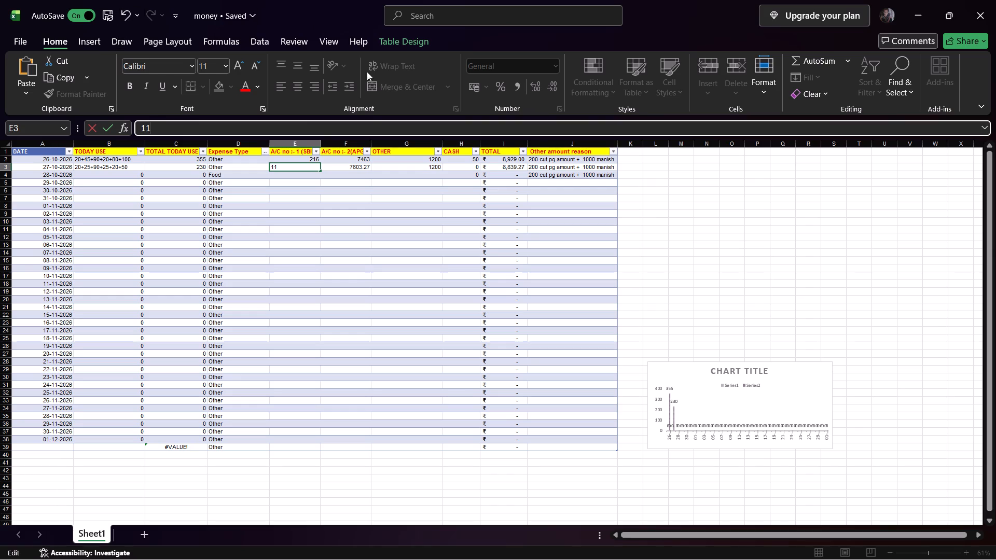
left_click(345, 172)
Set the A/C no:- 2 balance for 27-10-2026 in cell F3 to 7563.27.
left_click(344, 161)
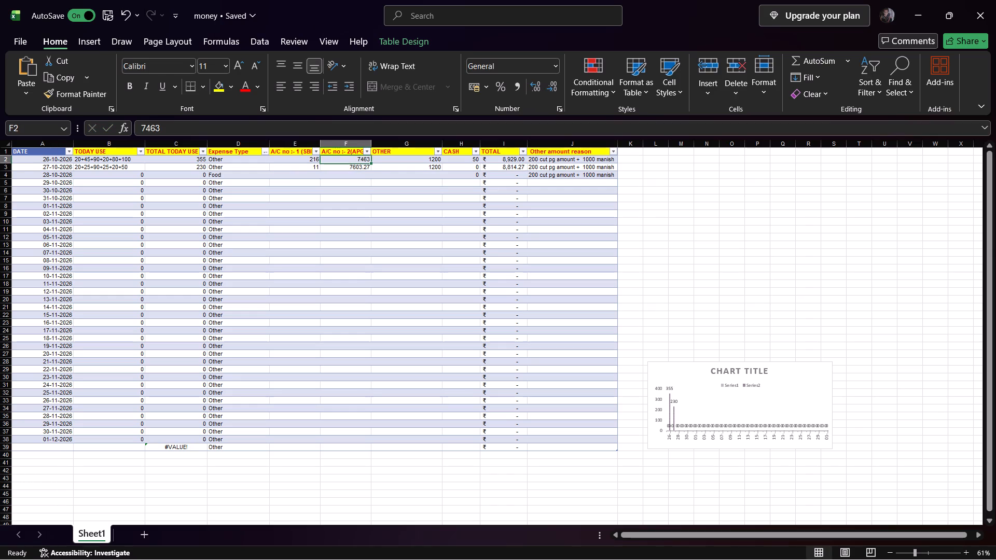
left_click(344, 166)
left_click(160, 126)
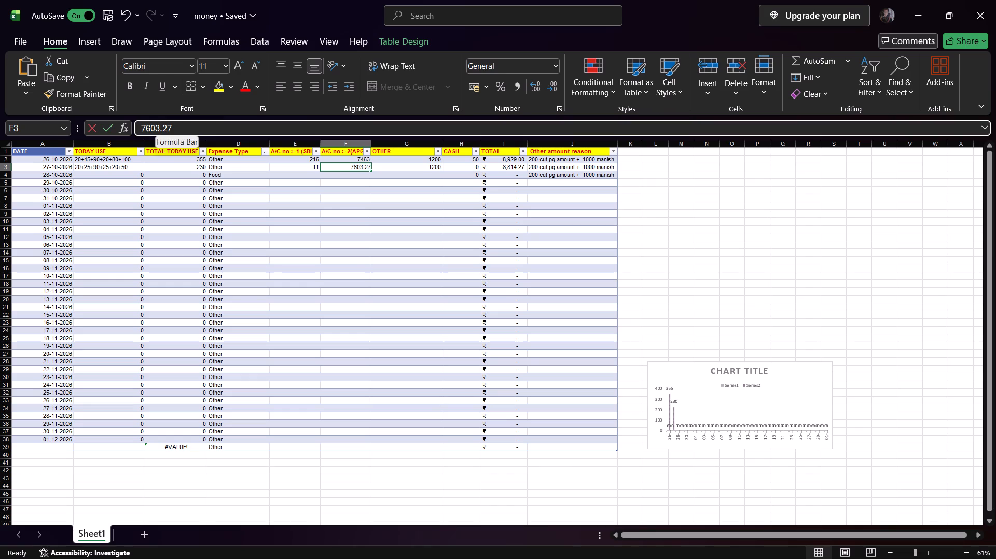
key("BackSpace")
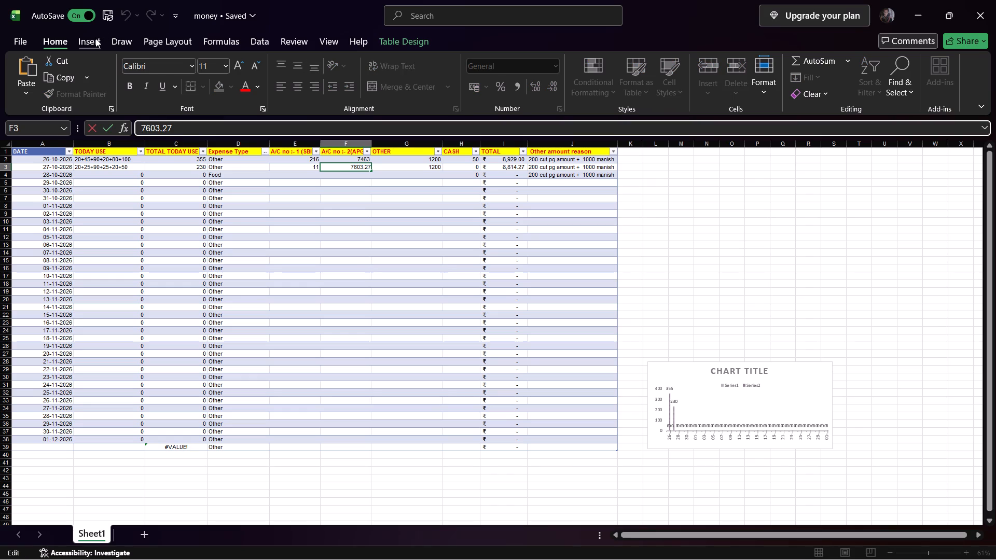
key("BackSpace")
key("BackSpace")
key("5")
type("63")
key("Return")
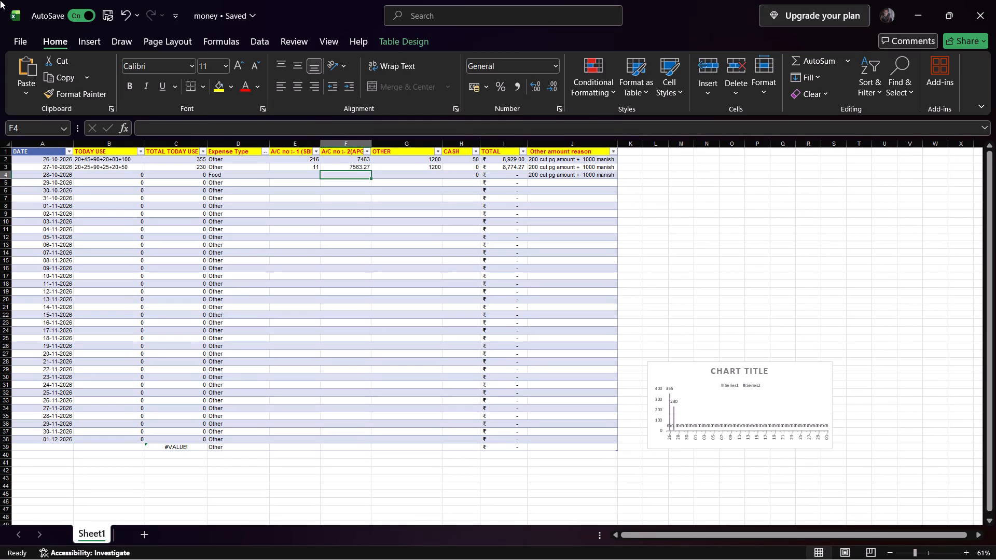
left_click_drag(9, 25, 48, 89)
Switch to Google Chrome and open a new blank tab.
left_click_drag(366, 467, 370, 555)
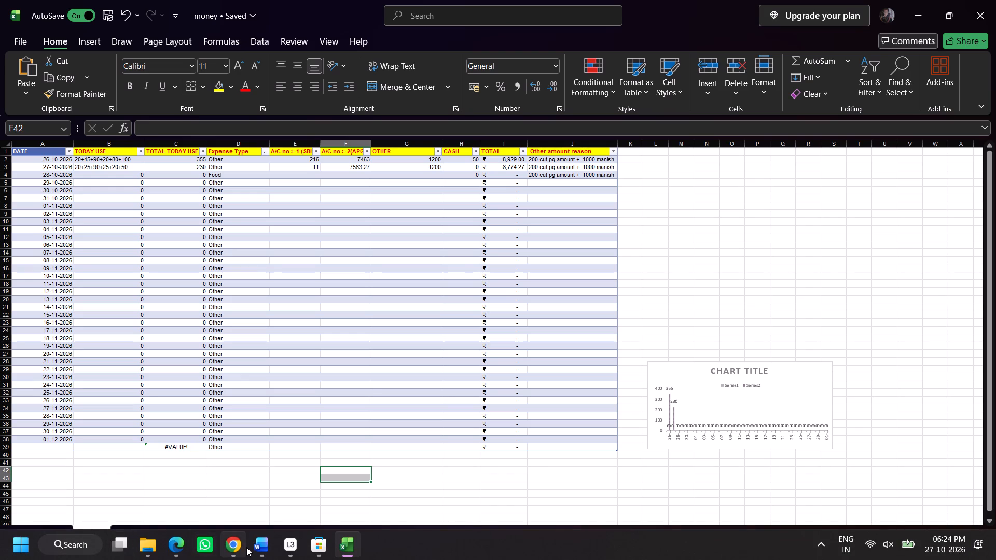
left_click(227, 550)
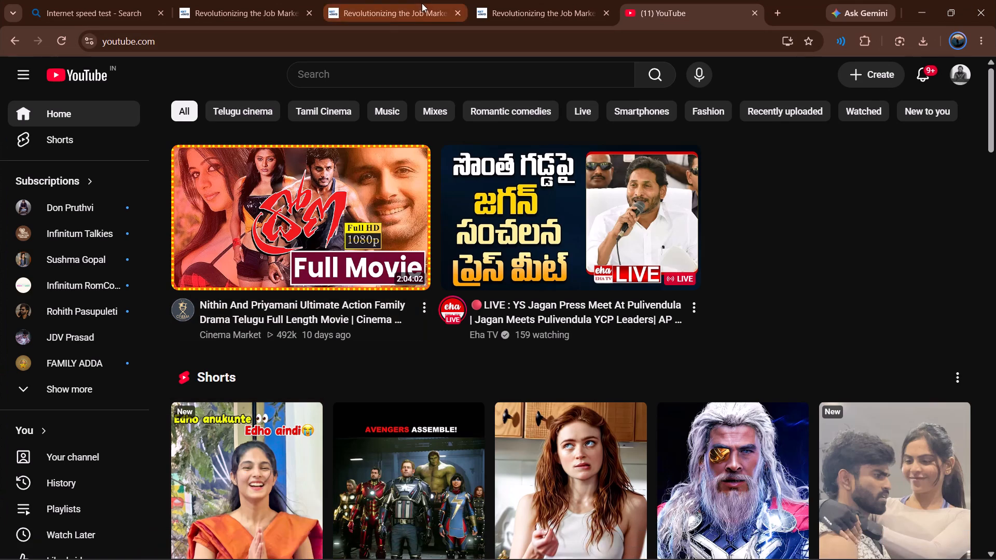
left_click(782, 0)
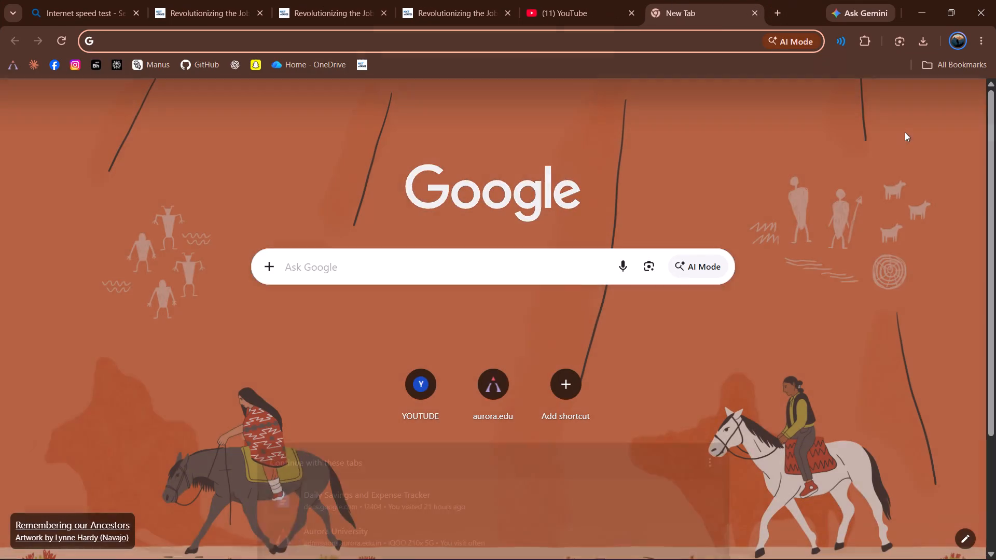
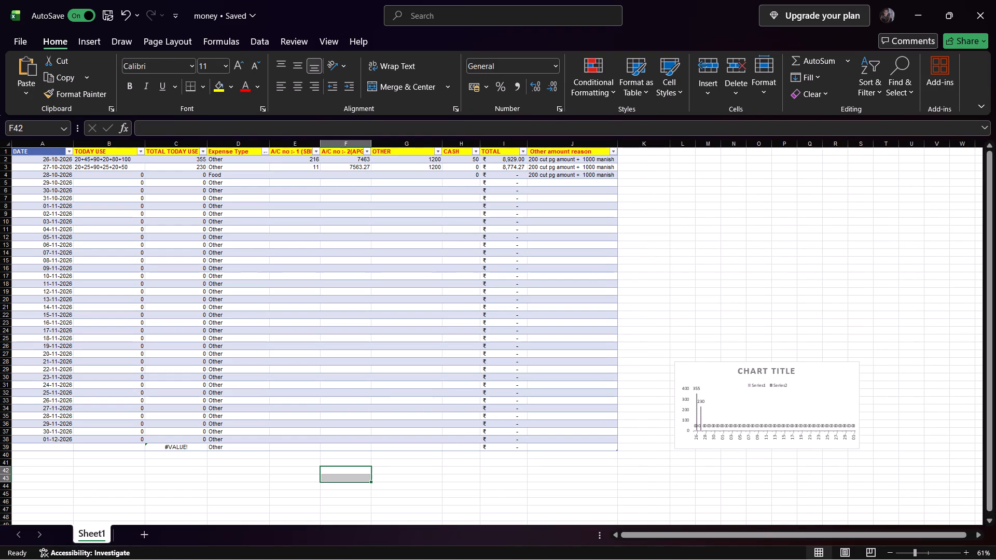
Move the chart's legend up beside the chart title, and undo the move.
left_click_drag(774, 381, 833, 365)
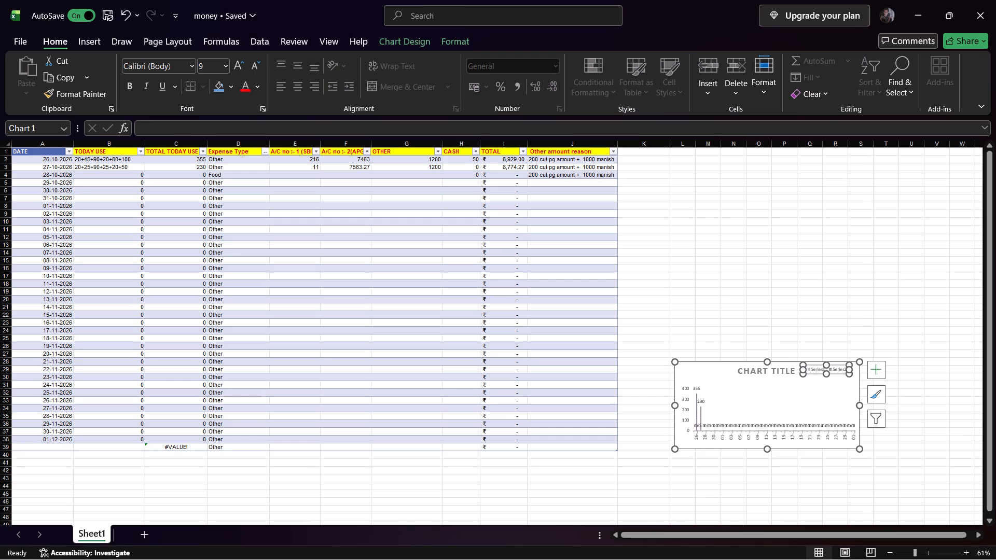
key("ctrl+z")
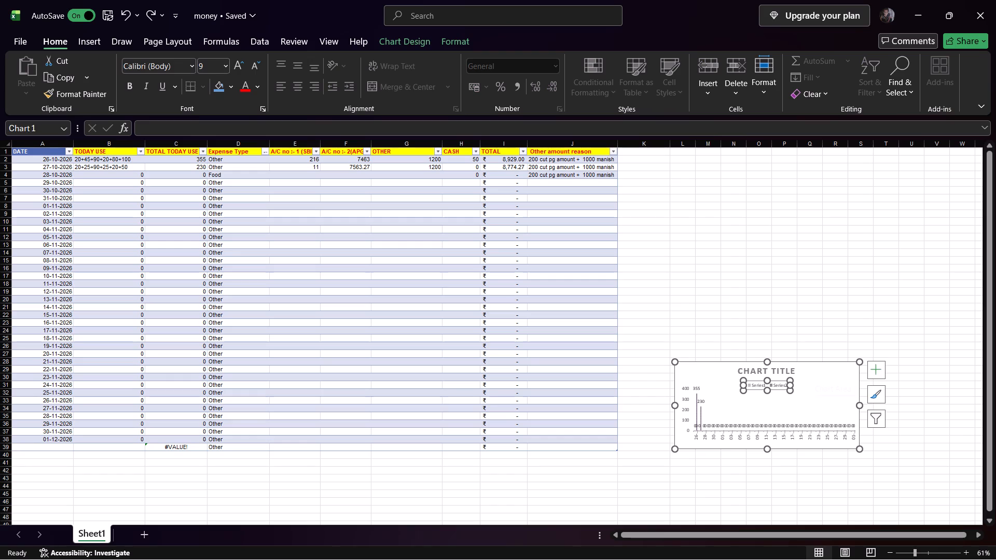
Widen column K to make room for a long heading.
left_click_drag(669, 143, 726, 143)
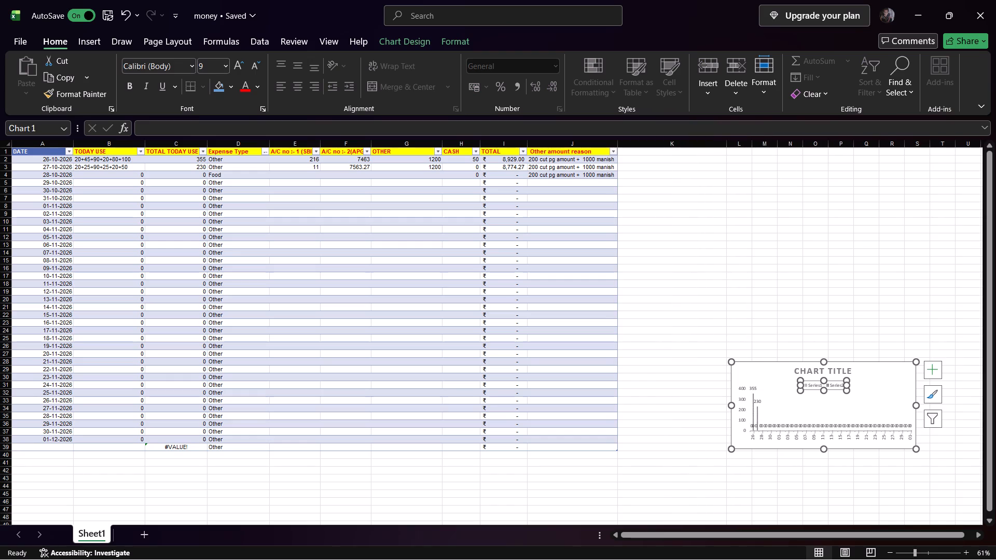
Enter the heading TOTAL AMOUNT OF A/C in cell K1 as a new table column.
left_click(632, 151)
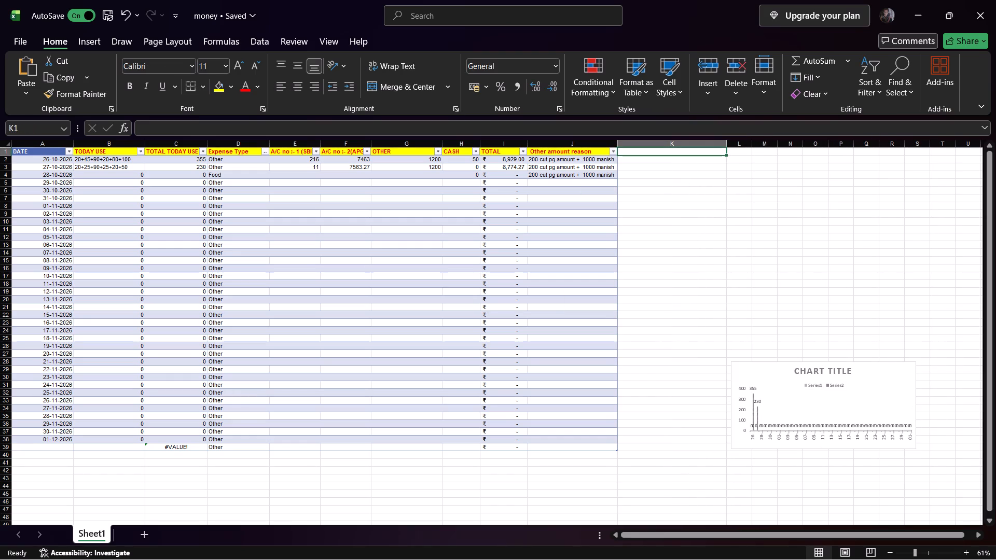
type("toa=")
key("BackSpace")
key("BackSpace")
key("BackSpace")
key("BackSpace")
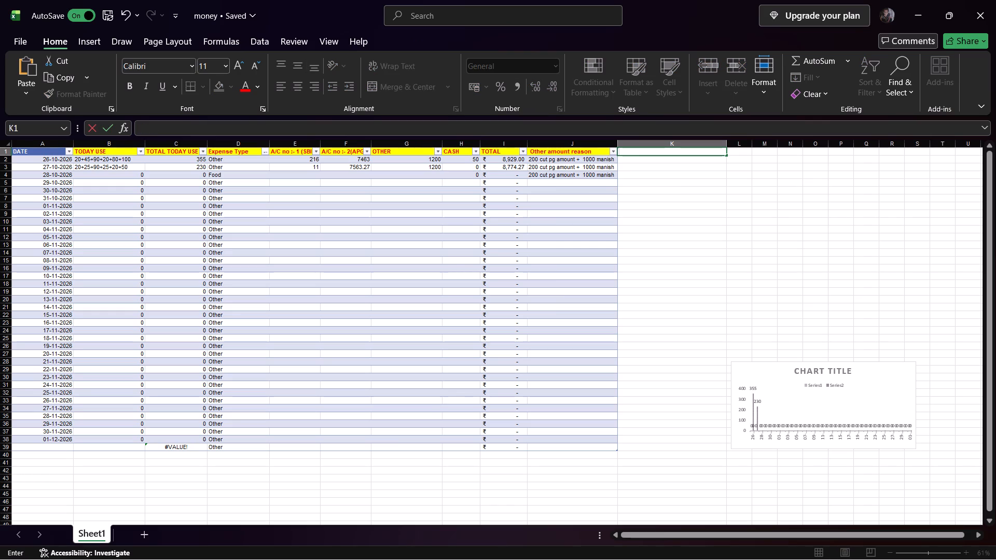
type("TOR")
key("BackSpace")
type("TAL AMOUNT")
key("space")
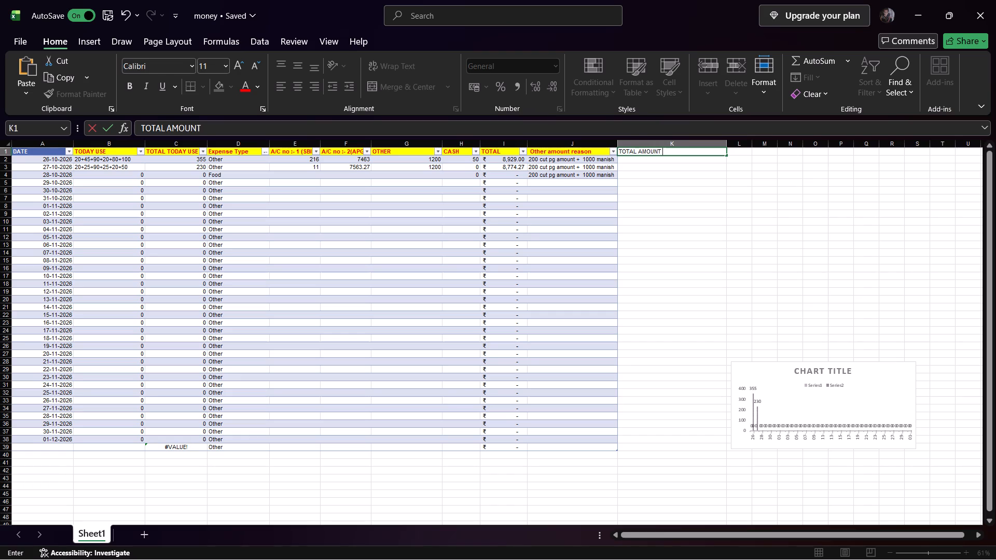
type("OF")
key("space")
key("a")
type("/C")
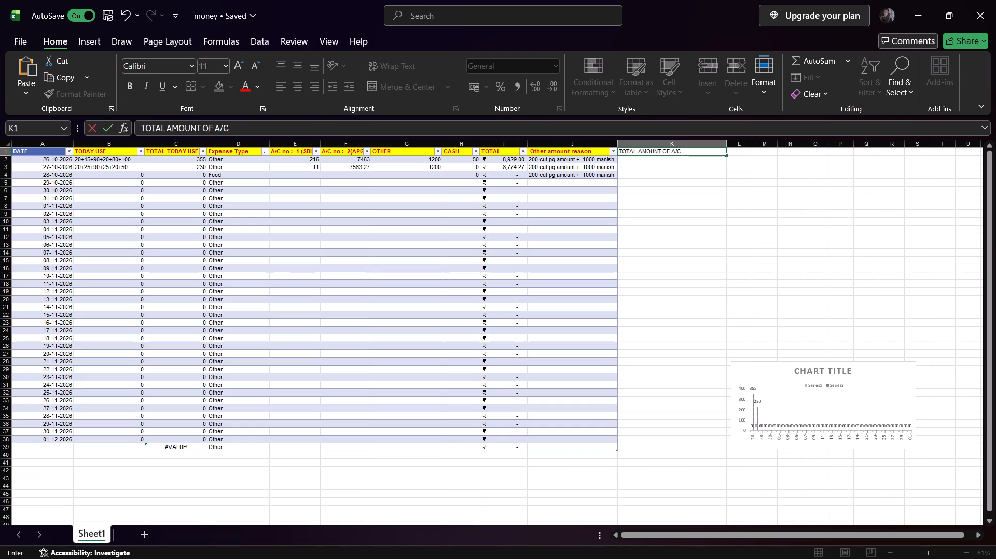
key("Return")
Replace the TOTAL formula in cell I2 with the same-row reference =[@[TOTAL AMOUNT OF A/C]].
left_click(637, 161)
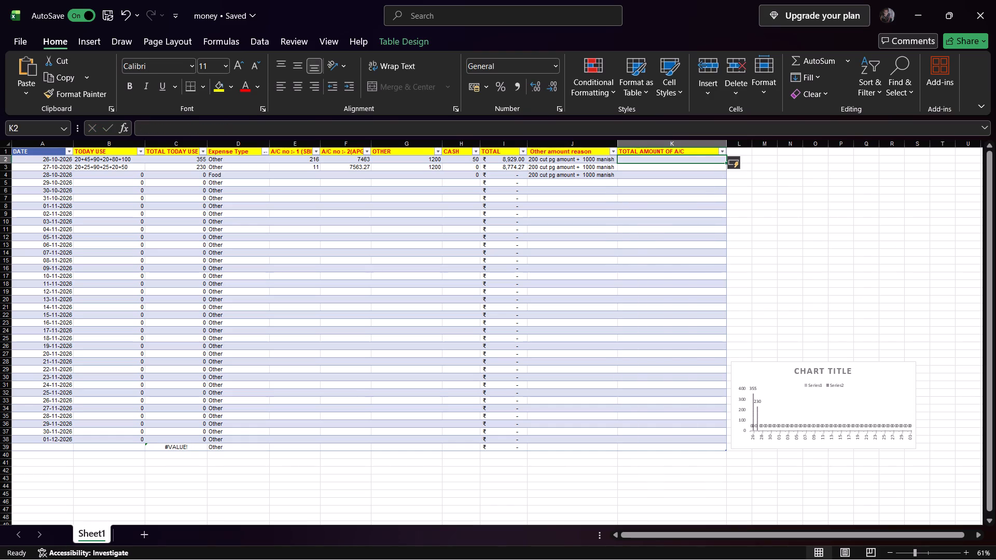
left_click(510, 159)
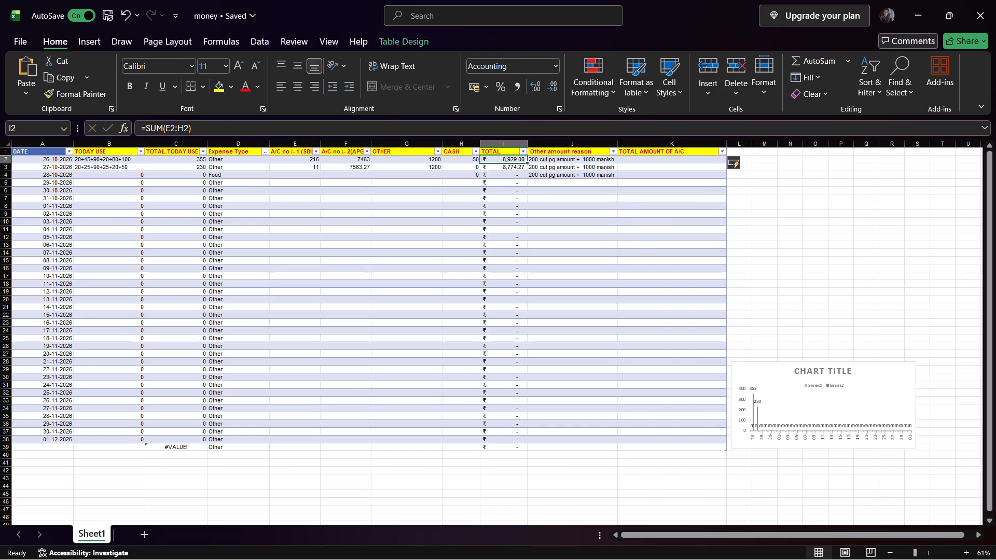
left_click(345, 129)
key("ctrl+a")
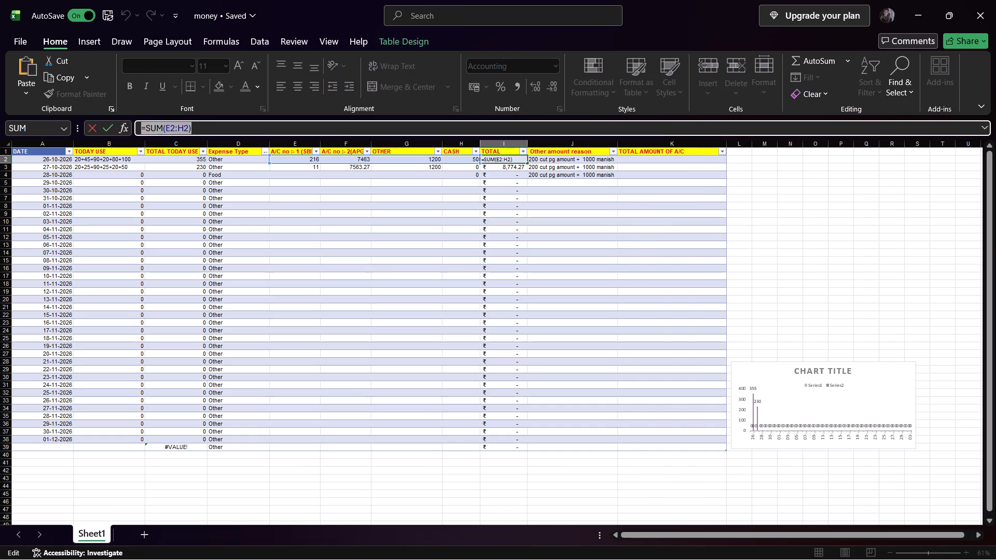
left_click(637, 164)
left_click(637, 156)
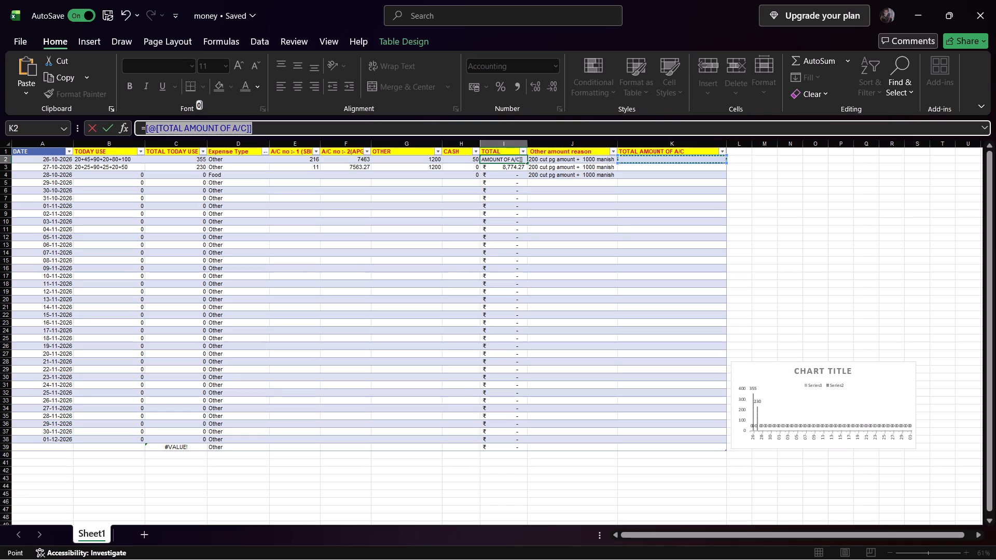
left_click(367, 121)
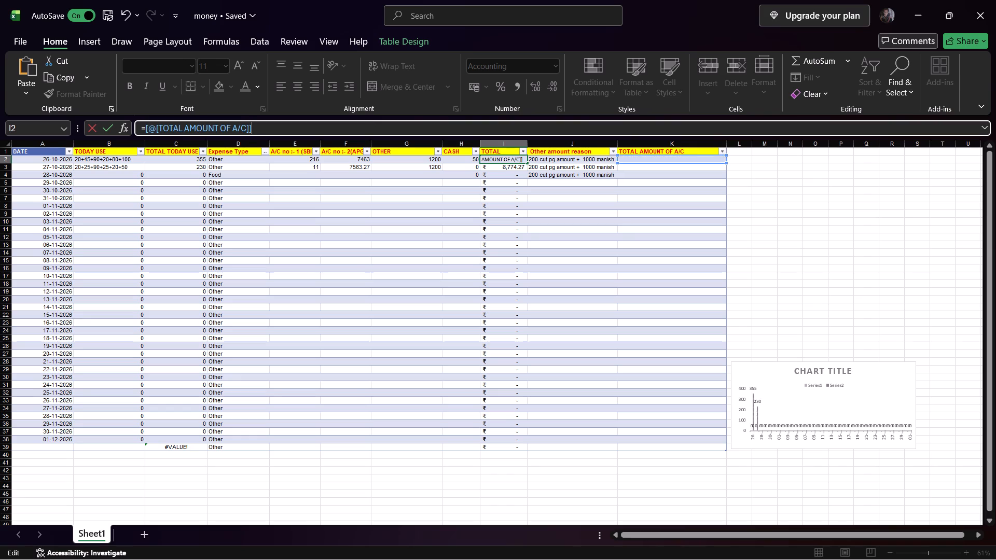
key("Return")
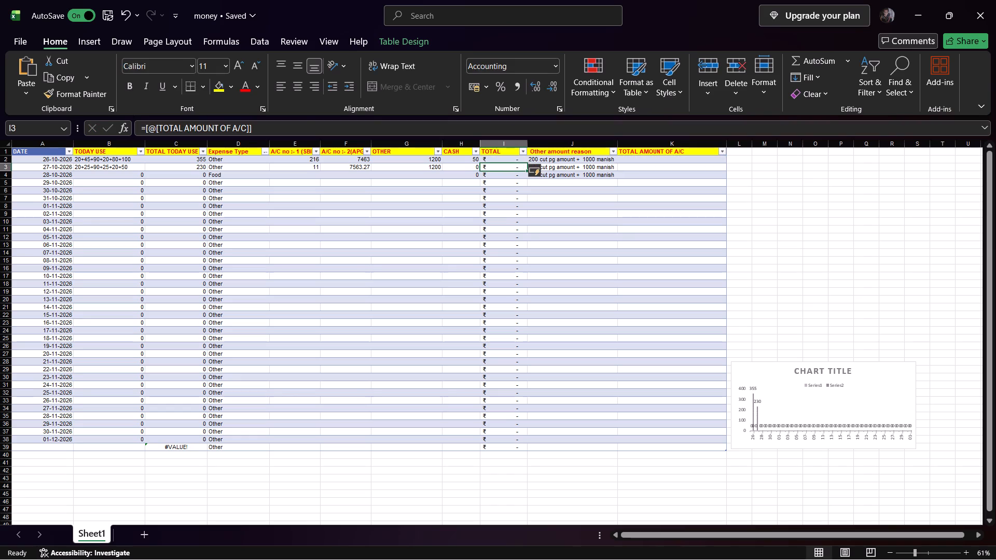
Examine the TOTAL, Other amount reason and TOTAL AMOUNT OF A/C cells in the first rows of the table.
left_click(706, 162)
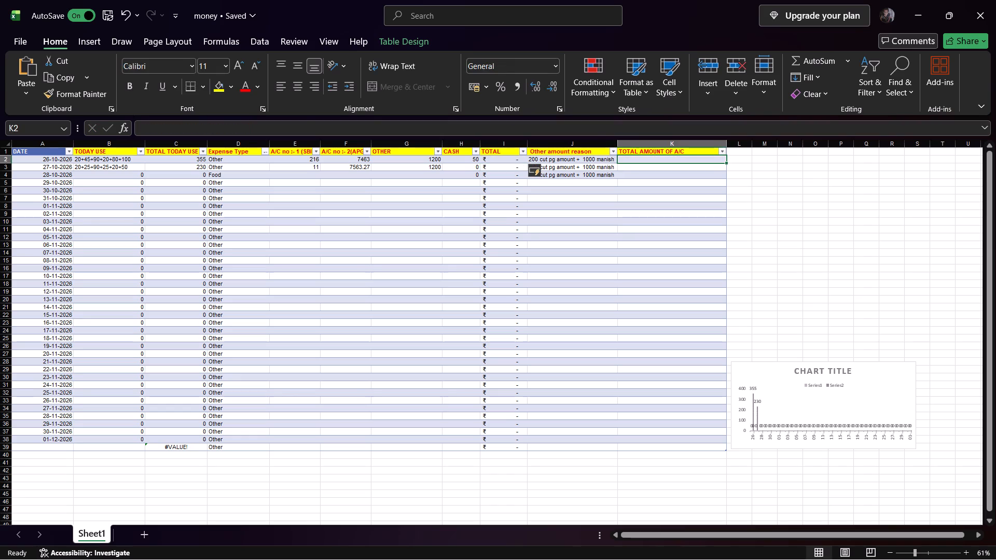
left_click_drag(706, 161, 689, 156)
left_click(670, 167)
left_click(584, 168)
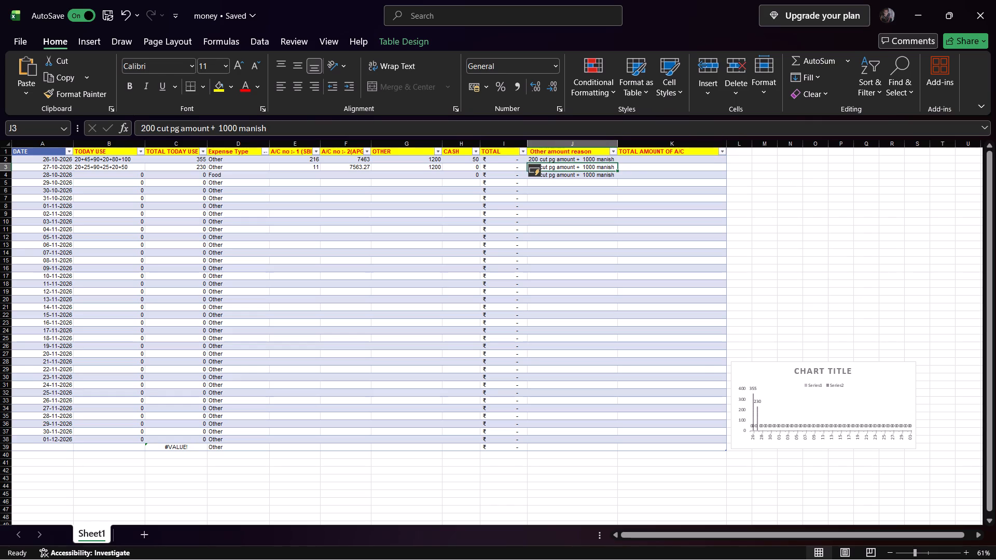
left_click(682, 154)
left_click(501, 146)
left_click(681, 173)
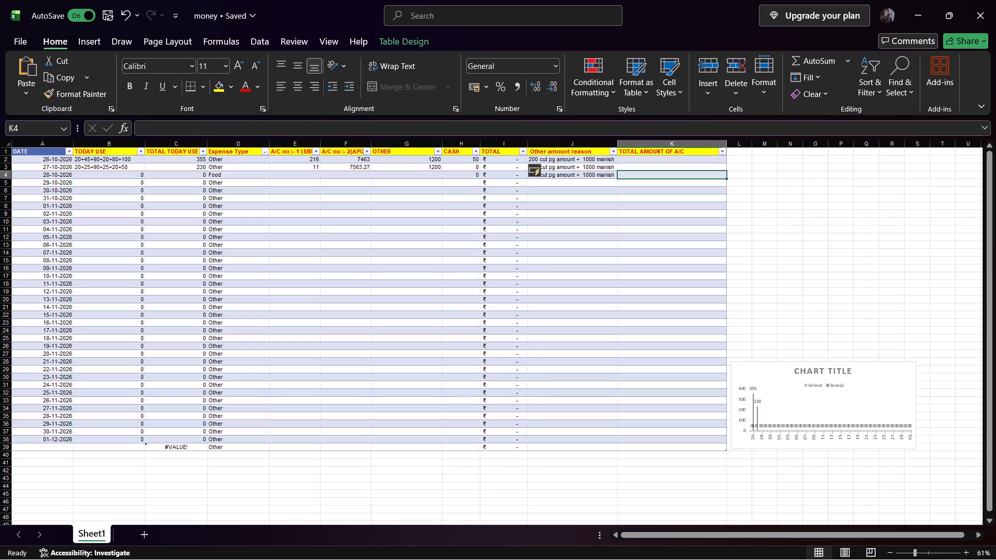
left_click(671, 161)
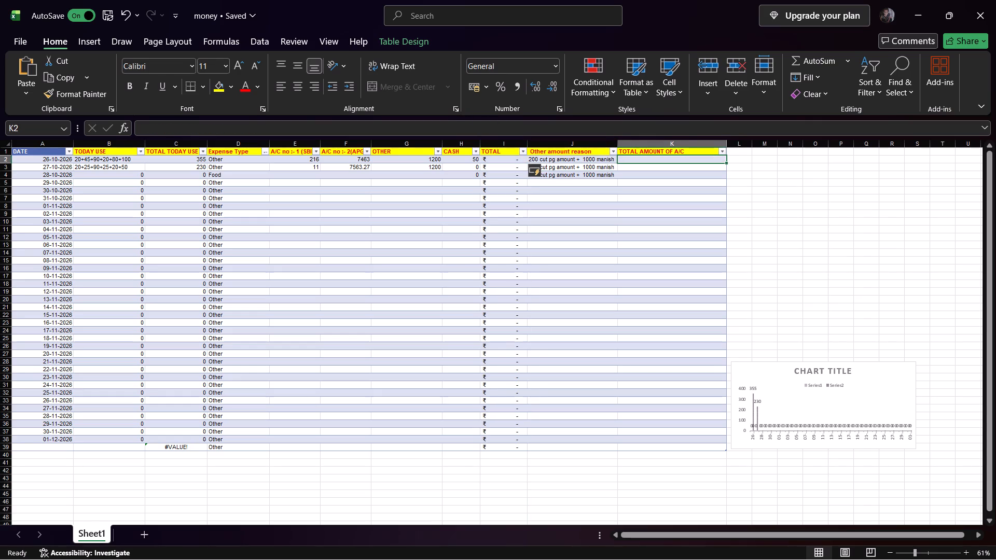
left_click(520, 164)
left_click(504, 168)
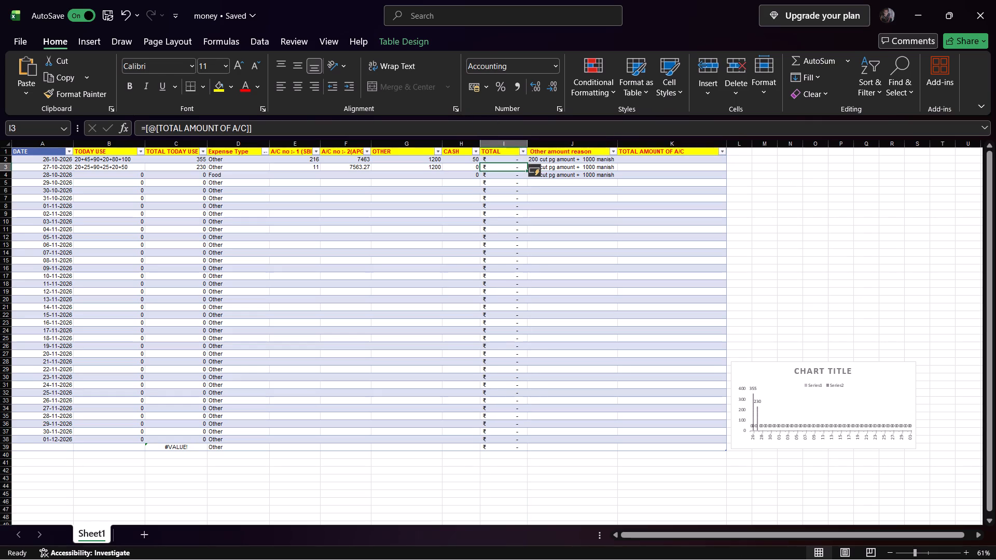
left_click(762, 219)
left_click(824, 237)
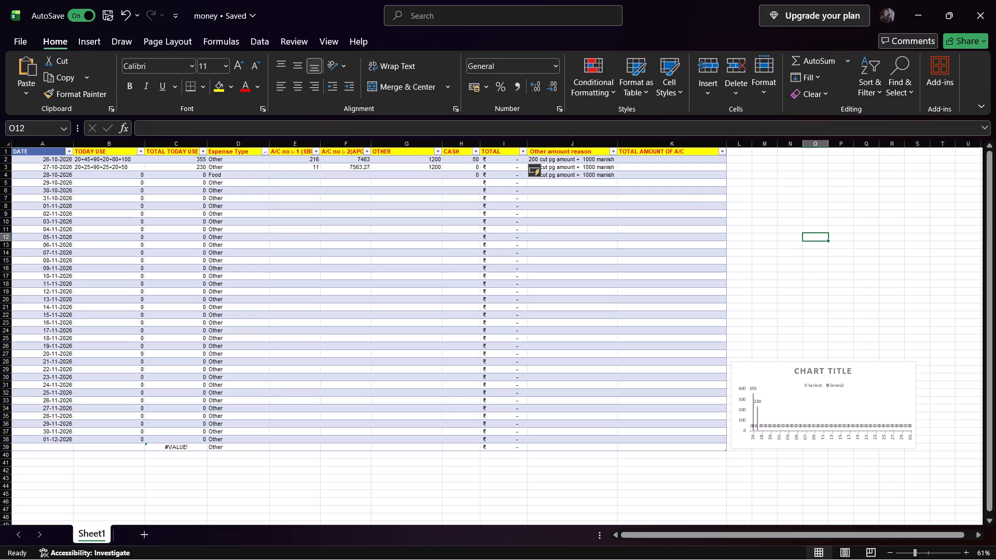
left_click(455, 170)
left_click(503, 171)
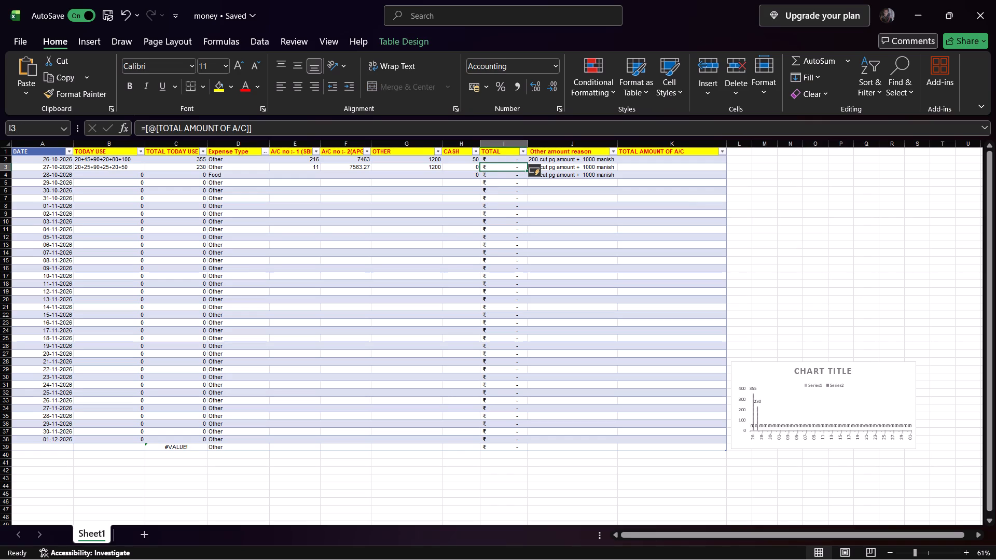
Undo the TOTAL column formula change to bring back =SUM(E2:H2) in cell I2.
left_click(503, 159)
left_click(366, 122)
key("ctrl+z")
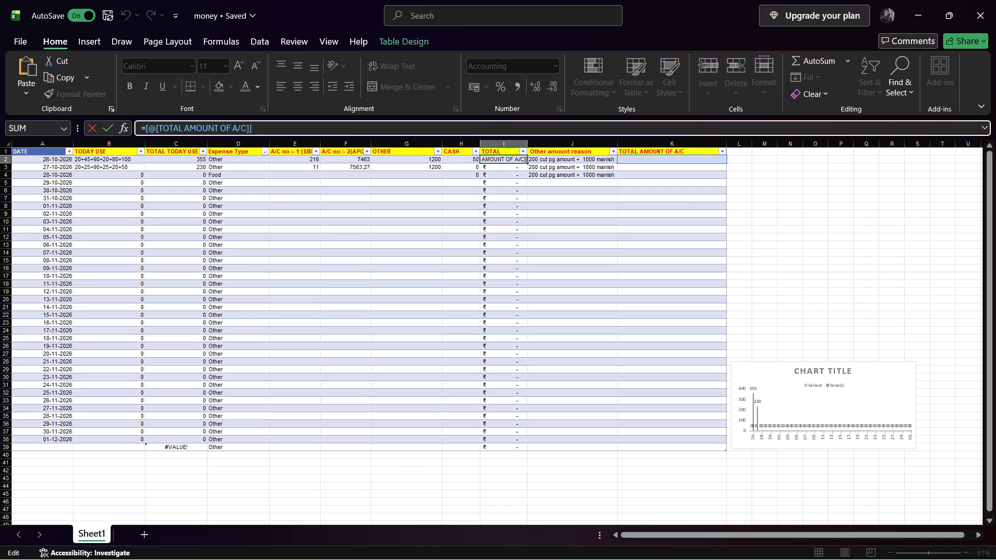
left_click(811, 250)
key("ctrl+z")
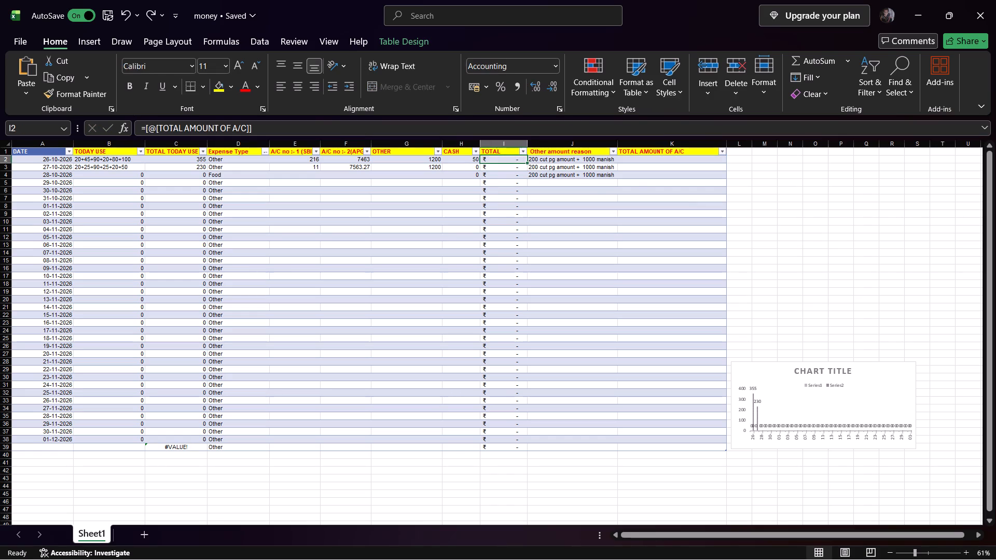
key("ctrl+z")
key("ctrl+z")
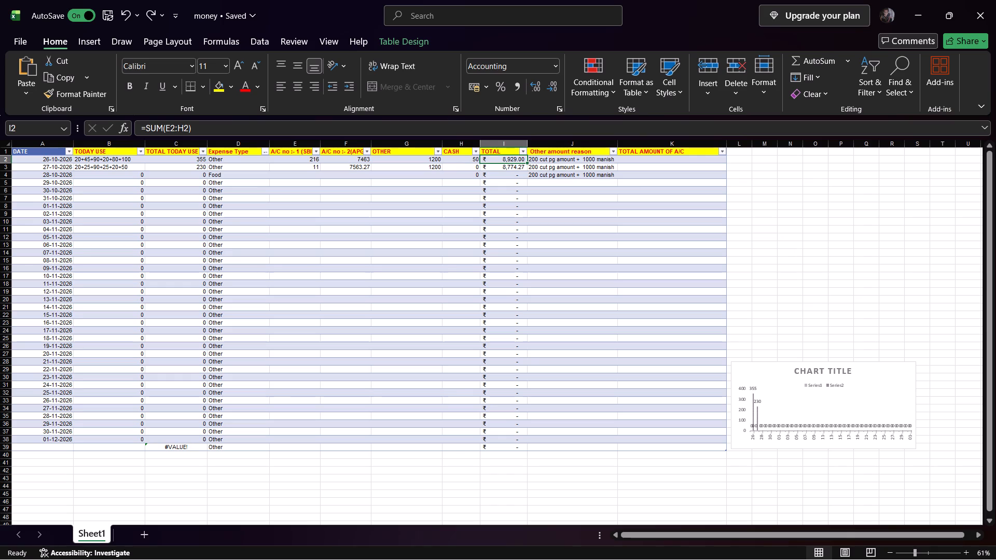
Copy the formula text =SUM(E2:H2) from the TOTAL cell I2.
left_click(712, 199)
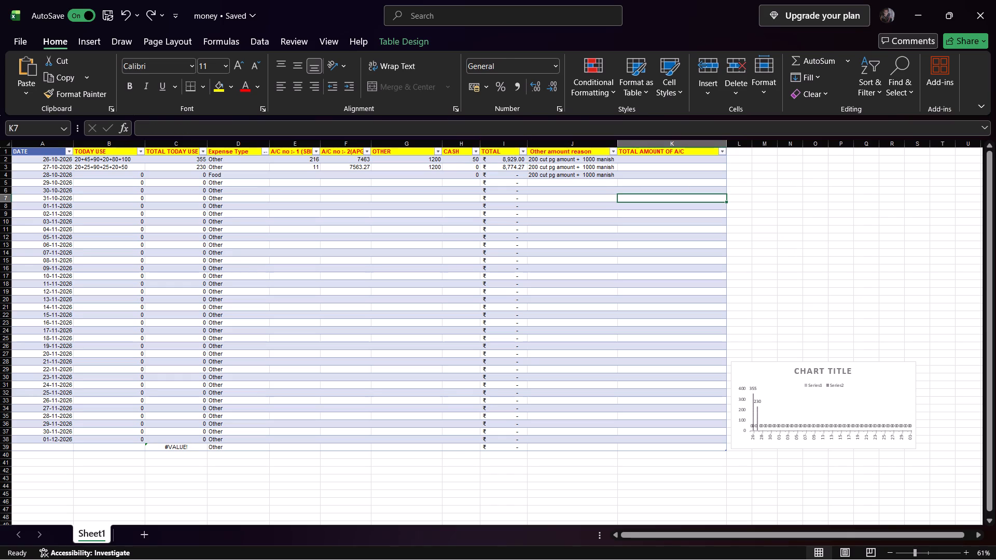
left_click(506, 161)
left_click(349, 129)
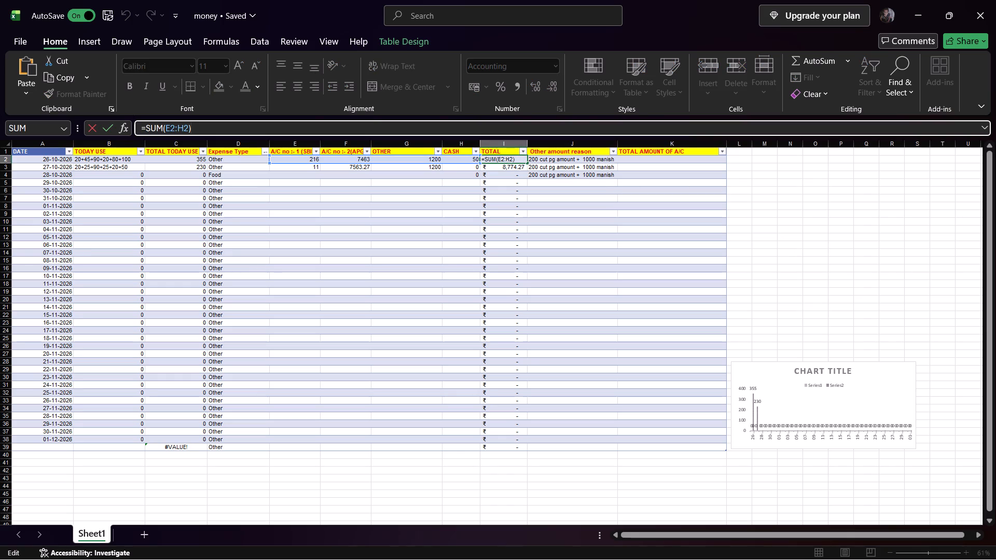
key("ctrl+a")
key("ctrl+c")
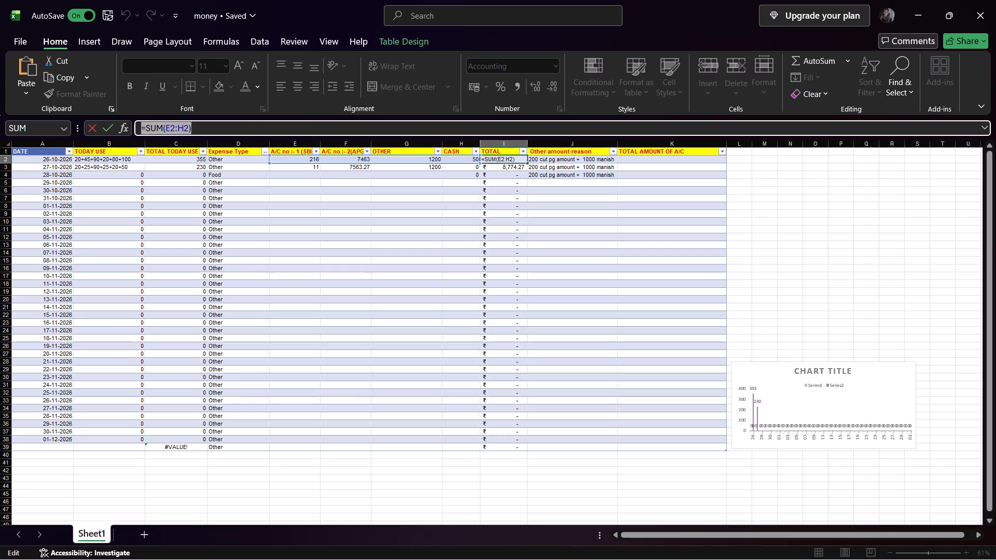
Replace the formula in the TOTAL cell I2 with =[@[TOTAL AMOUNT OF A/C]].
left_click(662, 163)
left_click(661, 157)
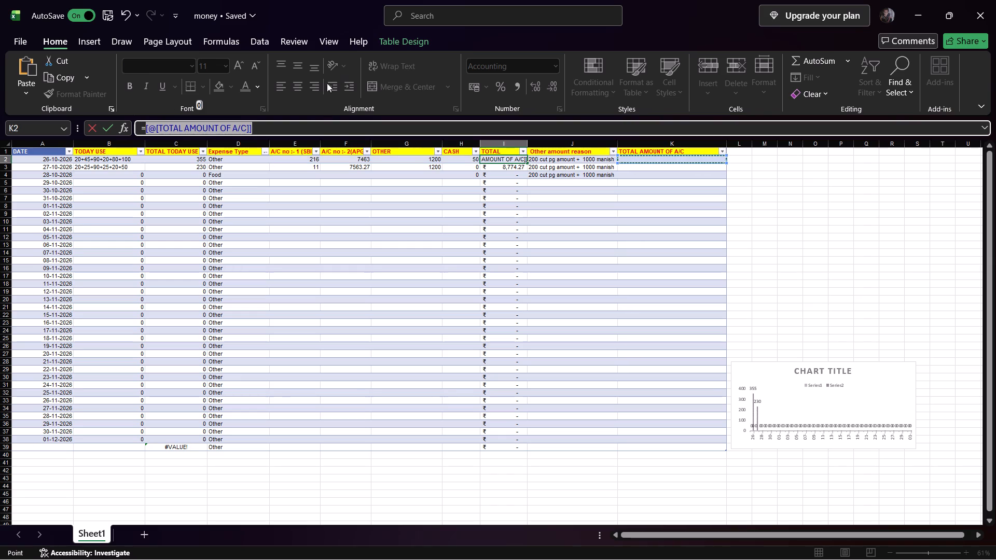
left_click(333, 116)
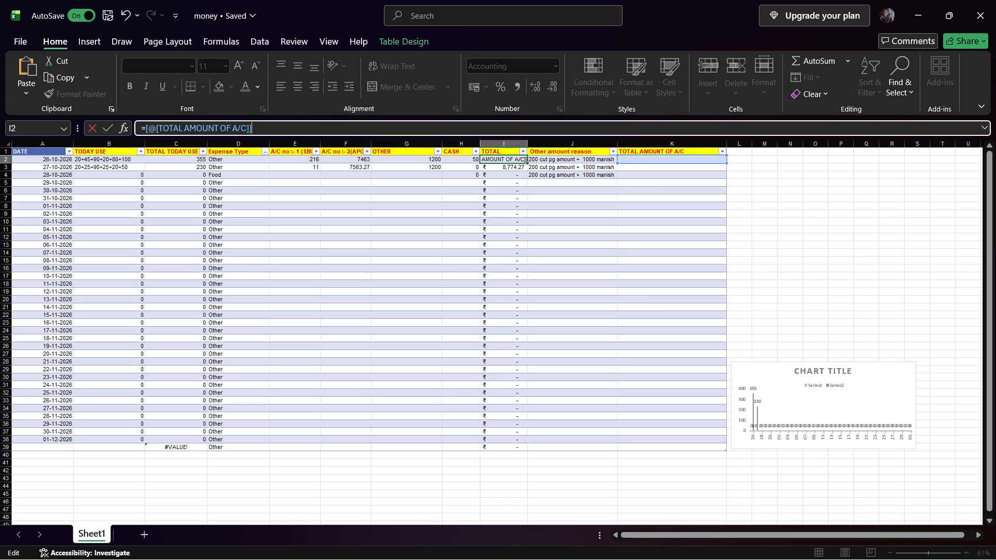
left_click(647, 154)
left_click(320, 116)
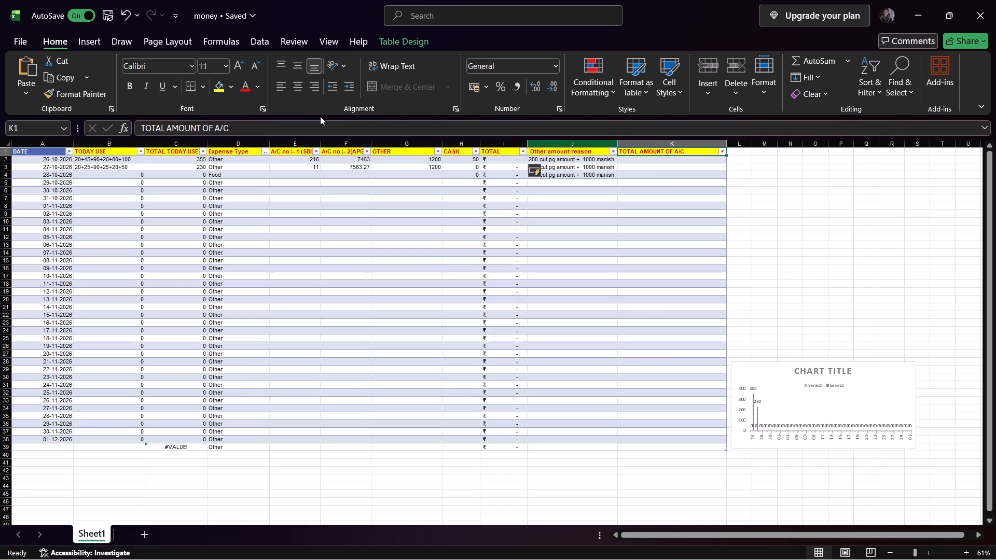
Enter the formula =SUM(E2:F2) in cell K2 of the TOTAL AMOUNT OF A/C column, adapting the copied TOTAL formula.
left_click(645, 157)
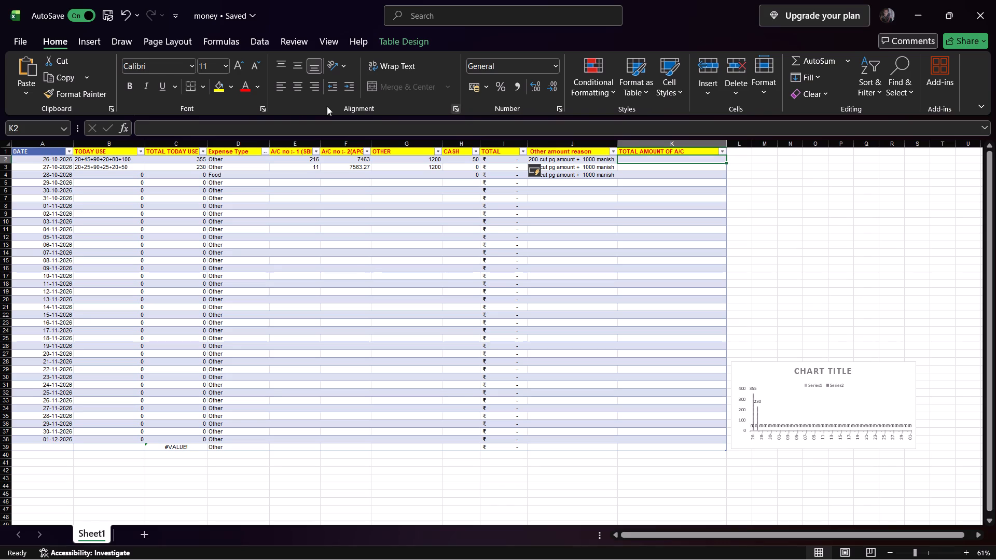
left_click(316, 124)
key("ctrl+v")
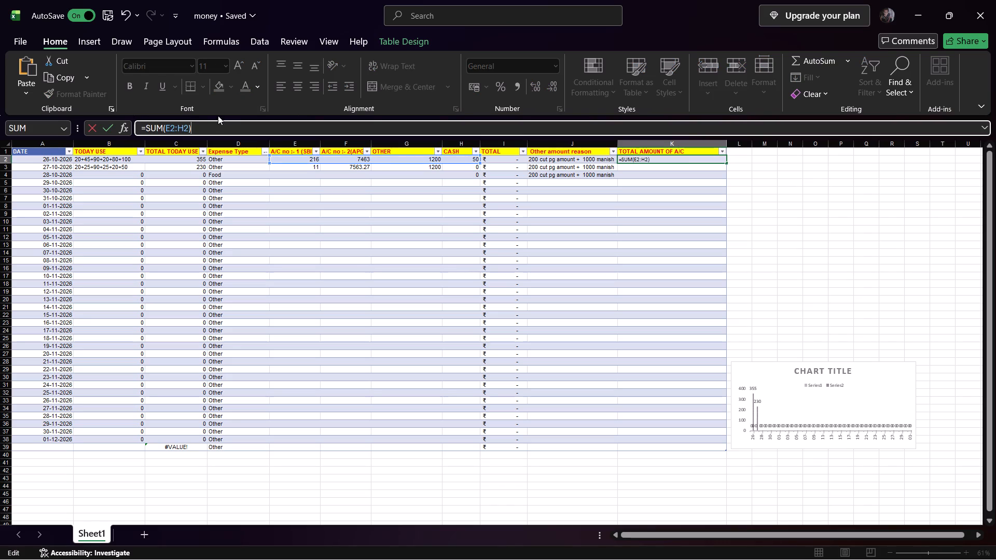
key("Left")
key("Left")
key("Left")
key("Left")
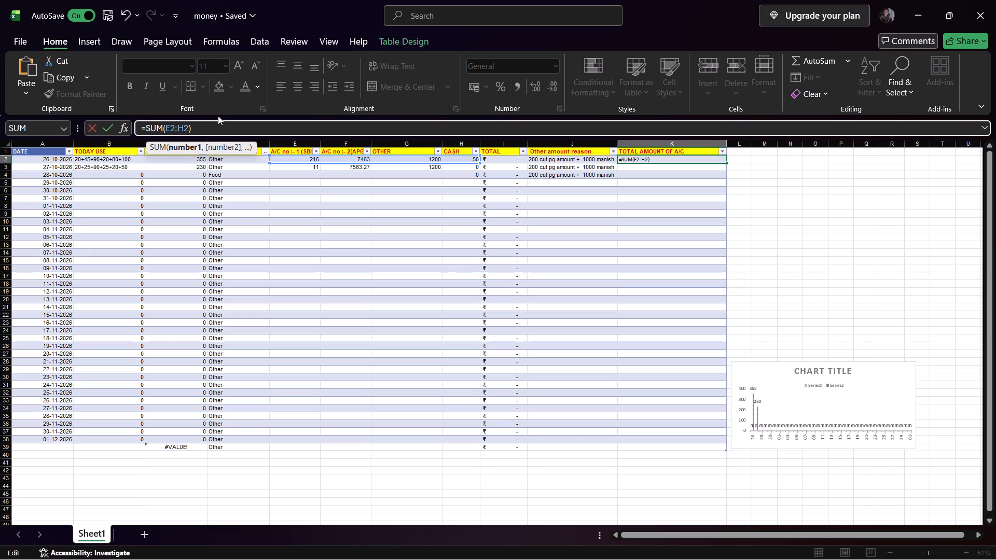
key("Right")
key("Right")
key("BackSpace")
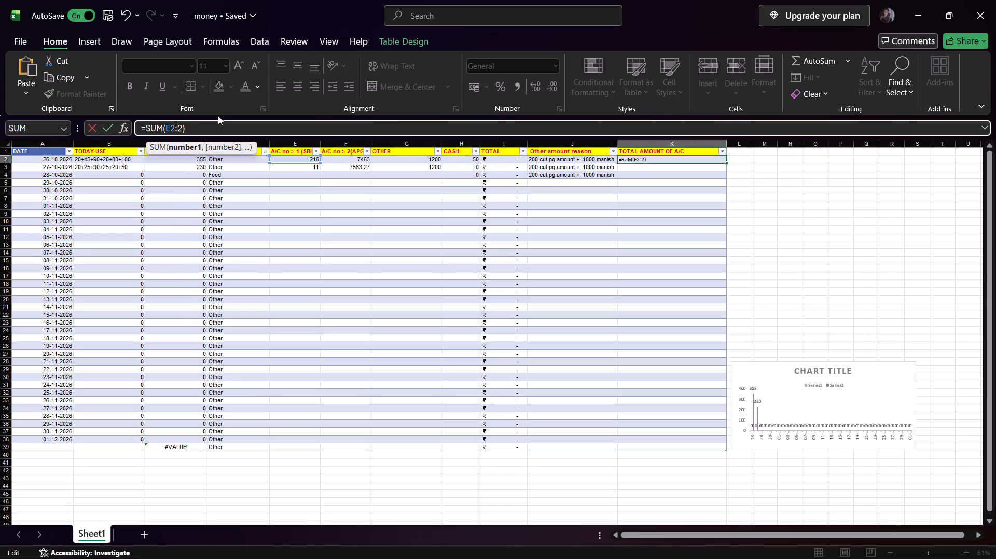
key("f")
key("Return")
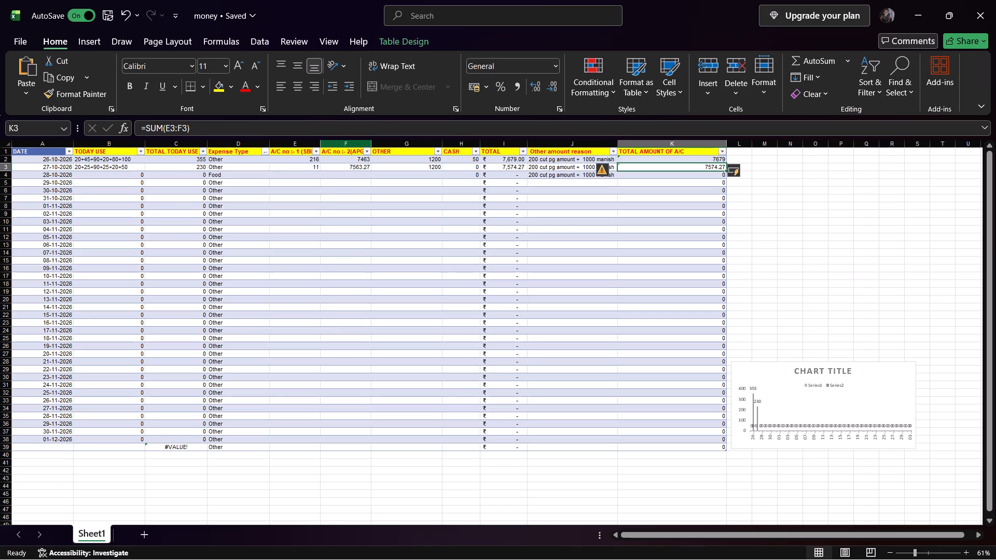
left_click(901, 246)
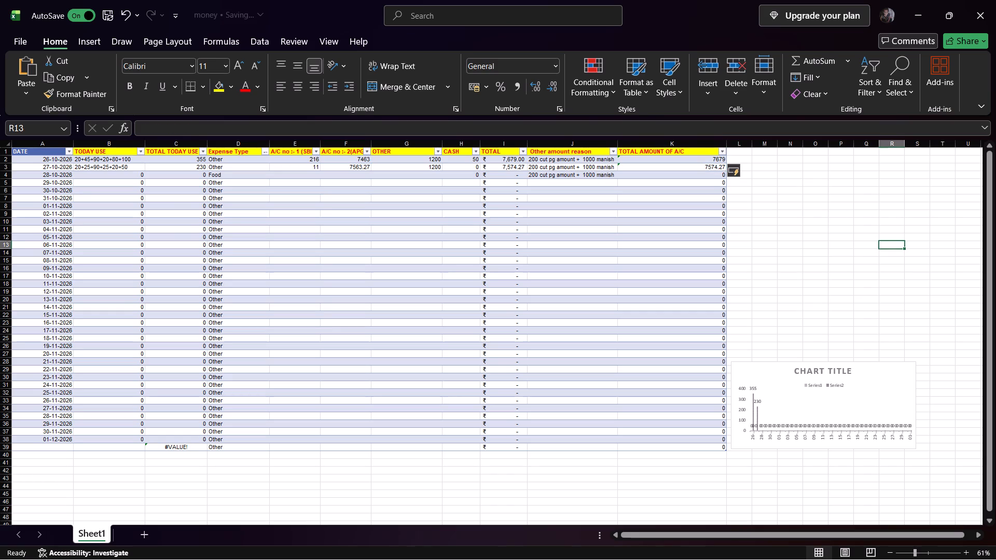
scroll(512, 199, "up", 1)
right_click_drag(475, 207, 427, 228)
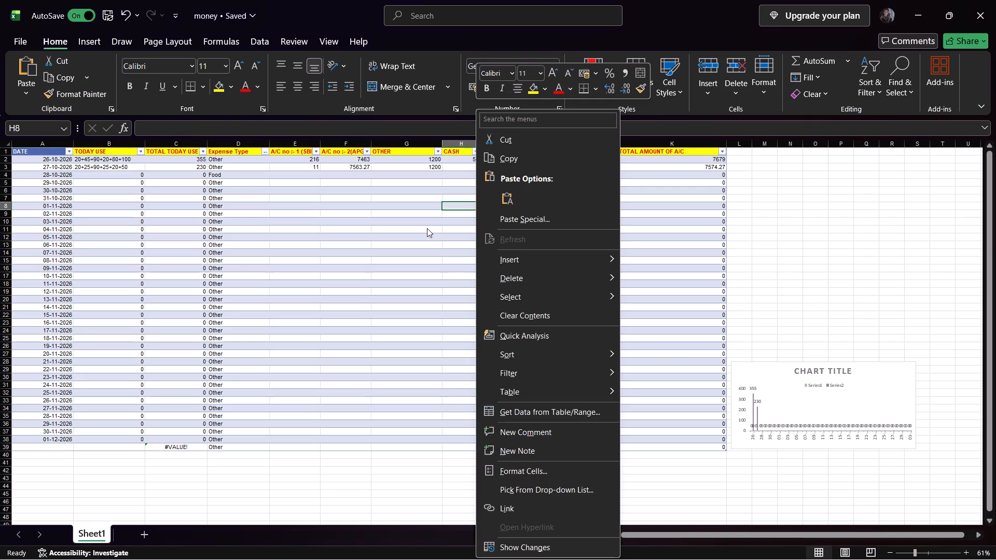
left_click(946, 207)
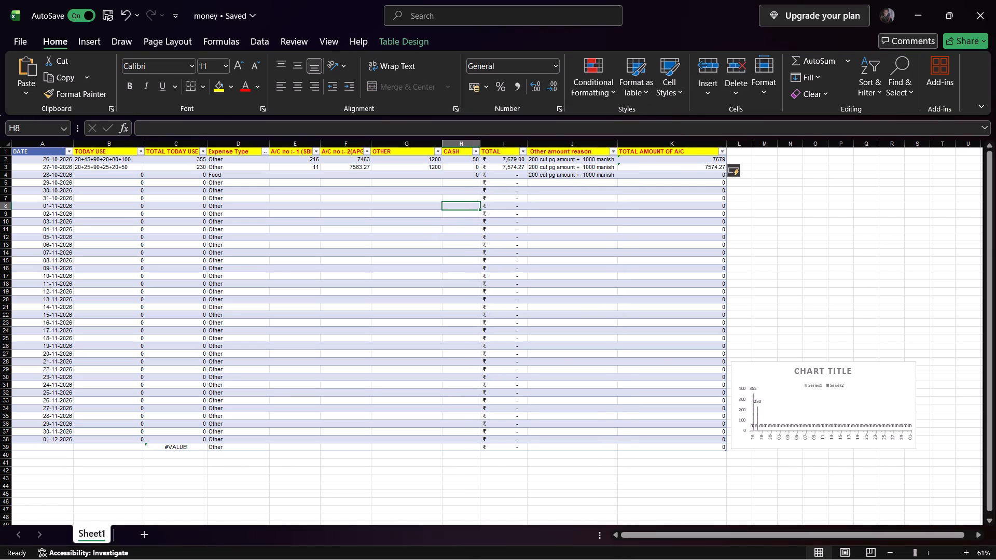